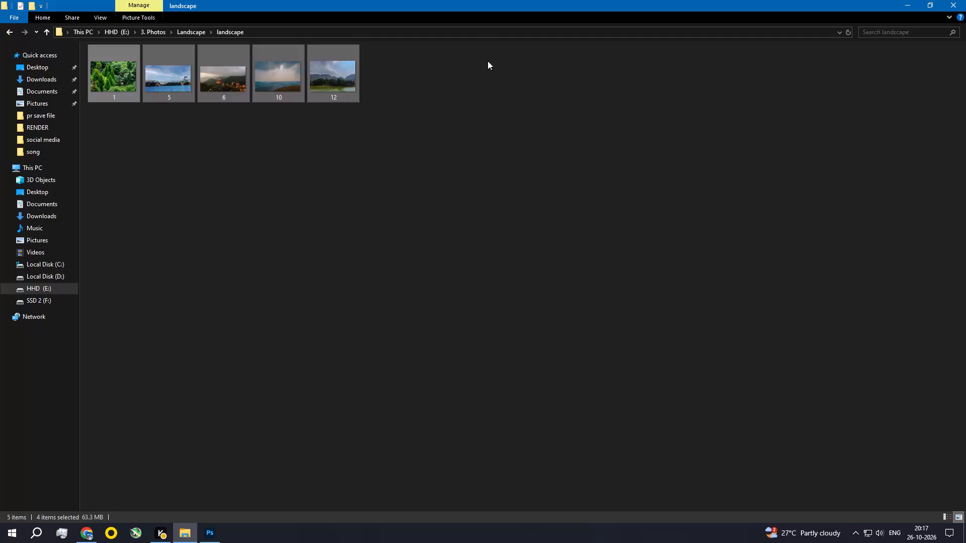
Open landscape photos 1, 5, 6, 10 and 12 from the landscape folder in Photoshop.
drag(123, 80, 515, 317)
key(alt+Tab)
key(alt+Tab)
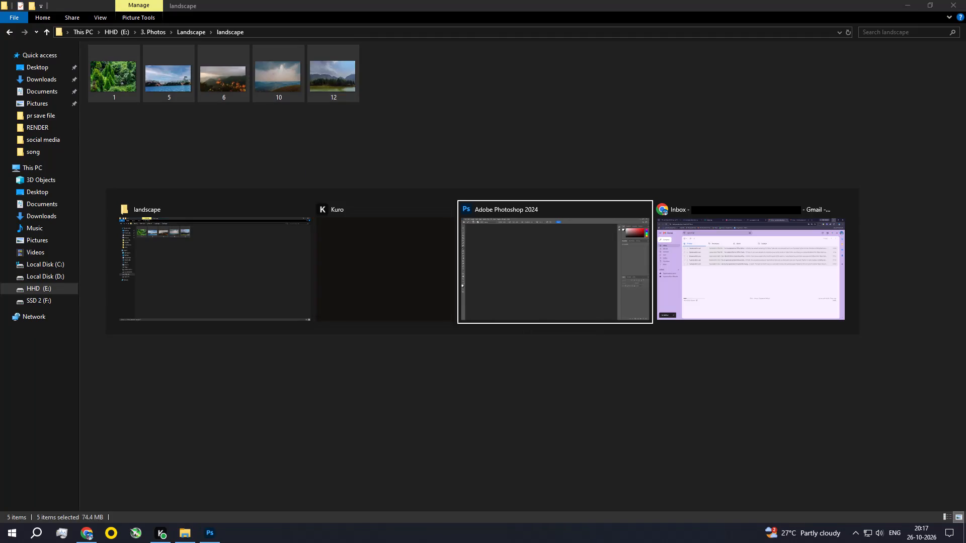
drag(515, 317, 386, 266)
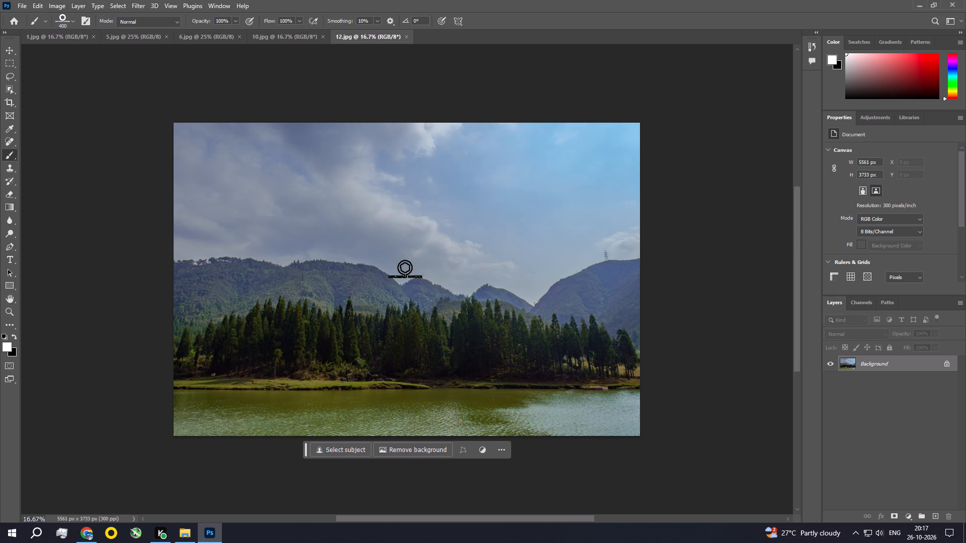
Start Sky Replacement on the 12.jpg lake photo and move its dialog clear of the image.
click(30, 4)
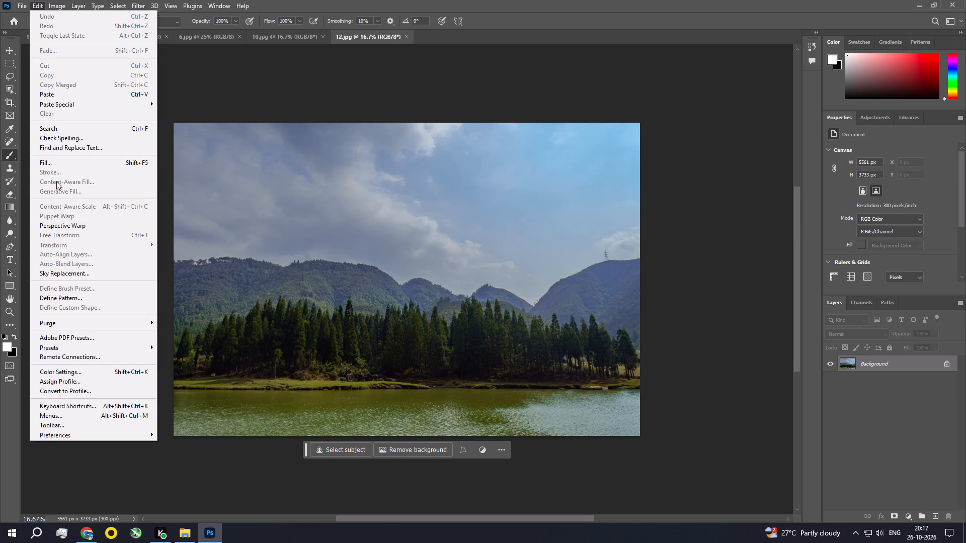
click(66, 273)
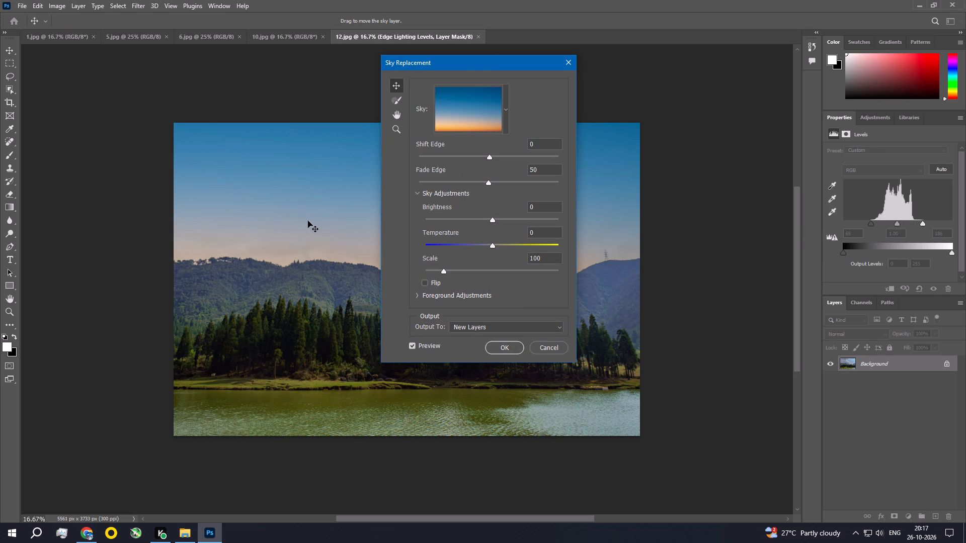
drag(488, 61, 757, 54)
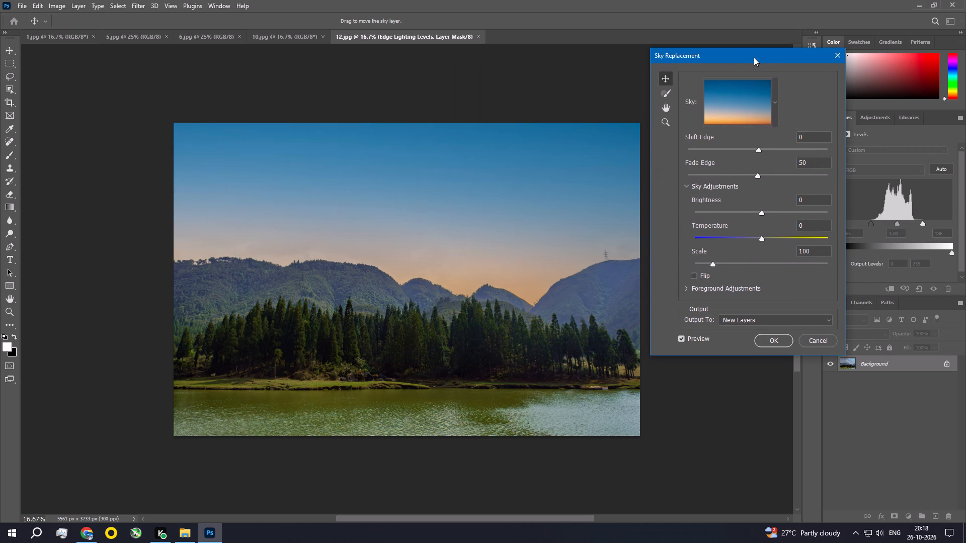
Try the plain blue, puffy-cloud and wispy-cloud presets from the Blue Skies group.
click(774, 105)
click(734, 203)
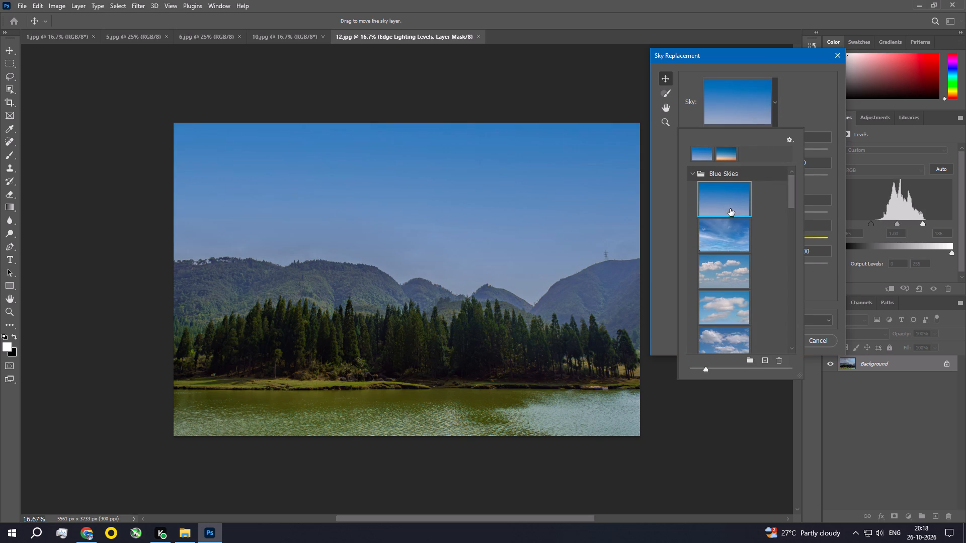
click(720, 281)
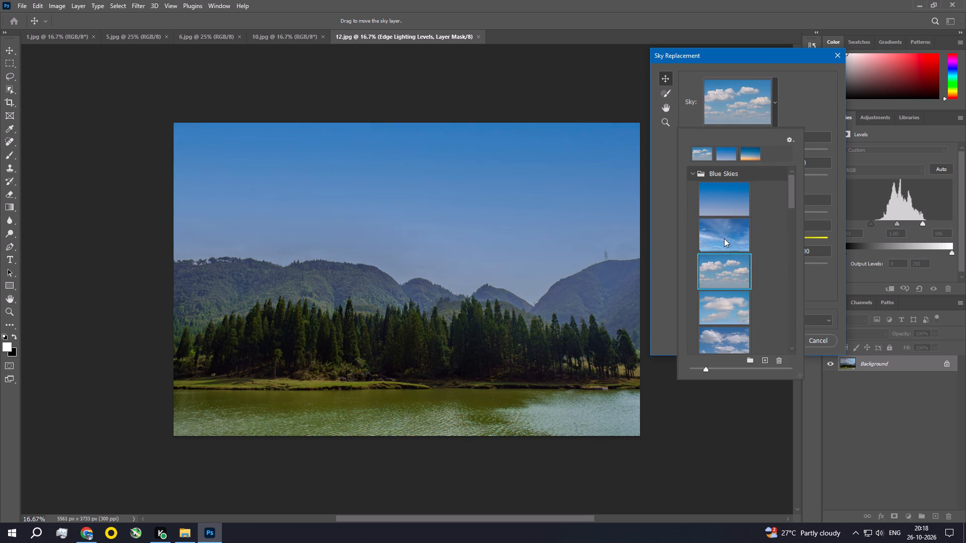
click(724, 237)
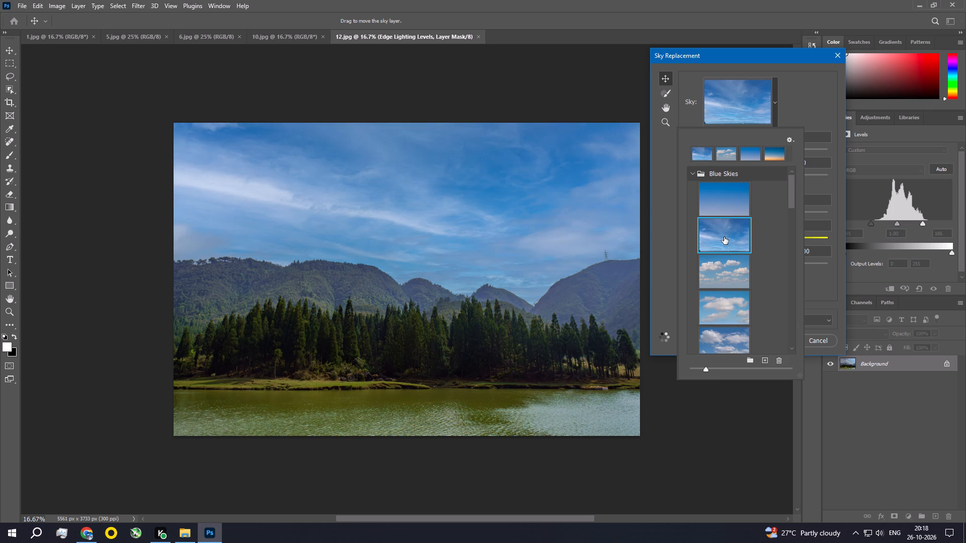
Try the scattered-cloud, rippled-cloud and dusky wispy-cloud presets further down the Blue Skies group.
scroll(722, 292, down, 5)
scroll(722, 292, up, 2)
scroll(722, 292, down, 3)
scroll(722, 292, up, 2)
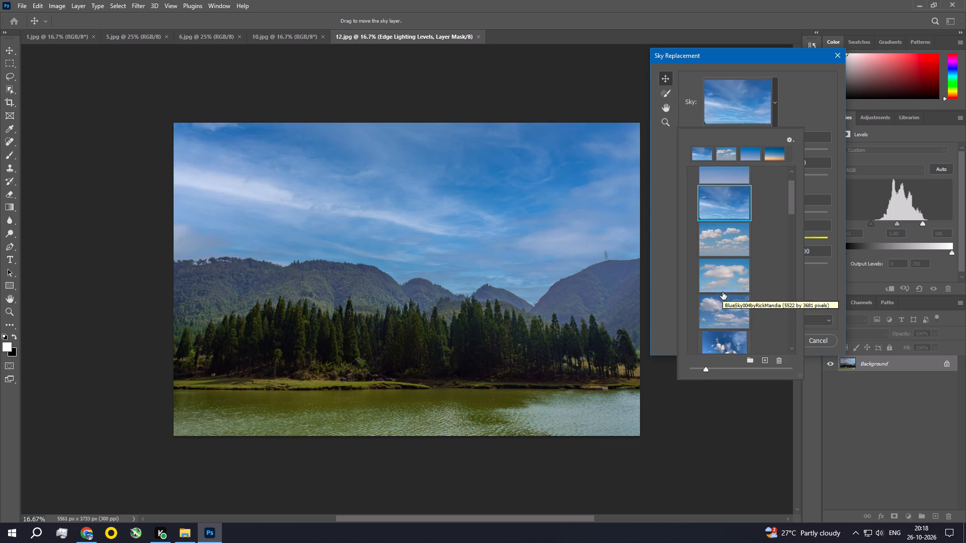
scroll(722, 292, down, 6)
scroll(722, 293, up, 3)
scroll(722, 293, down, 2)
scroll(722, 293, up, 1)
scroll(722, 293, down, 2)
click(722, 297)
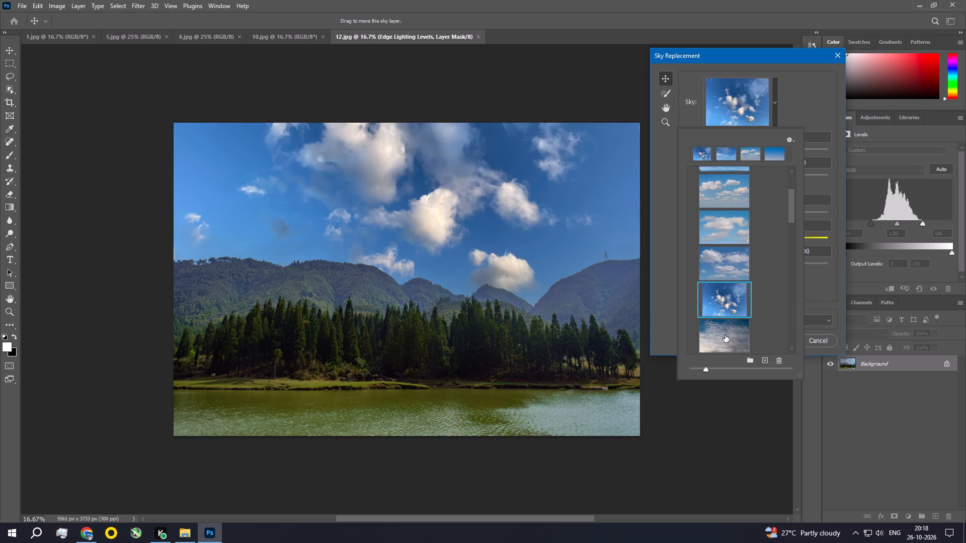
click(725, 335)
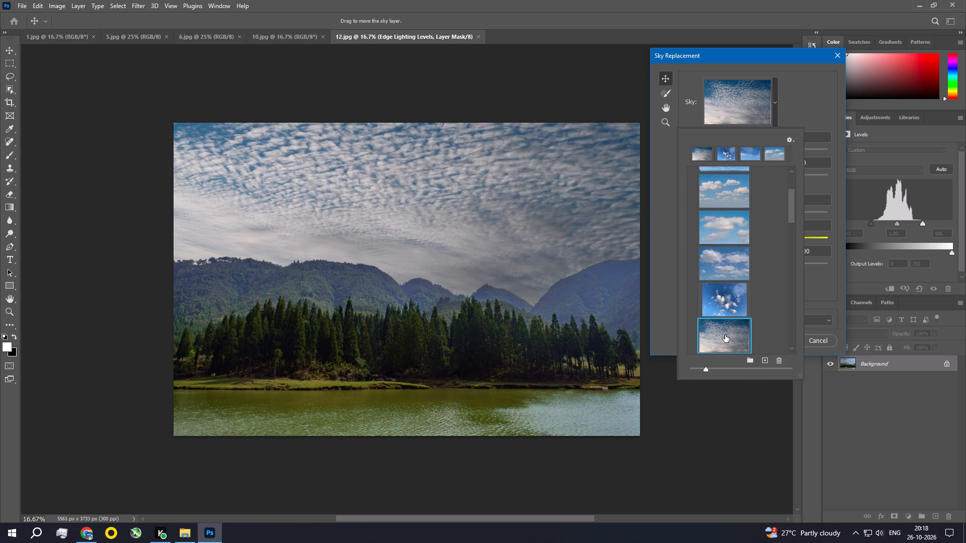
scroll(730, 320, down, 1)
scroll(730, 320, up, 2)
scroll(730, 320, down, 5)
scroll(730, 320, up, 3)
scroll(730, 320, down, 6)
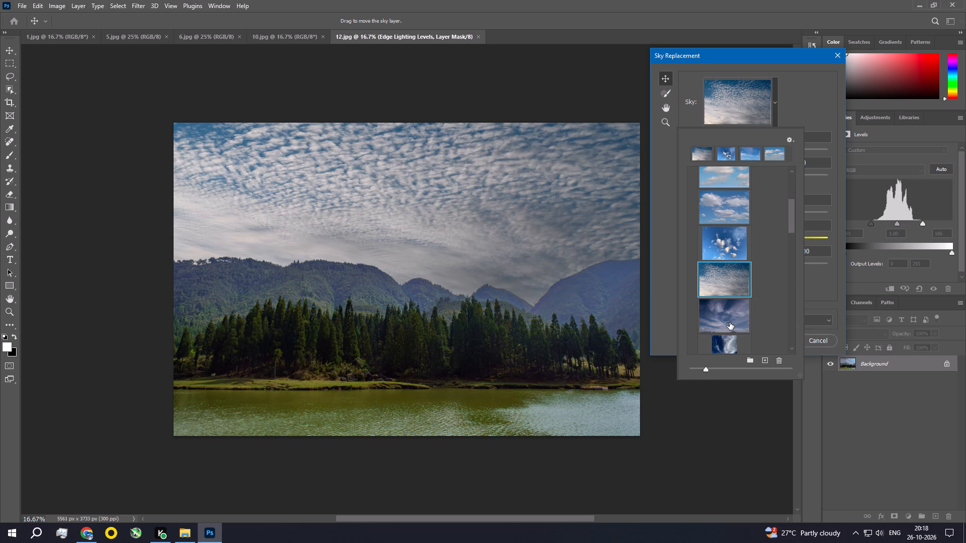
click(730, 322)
Try the dark red sunset preset in the Spectacular group, and choose the grey overcast sky below it.
scroll(730, 322, down, 11)
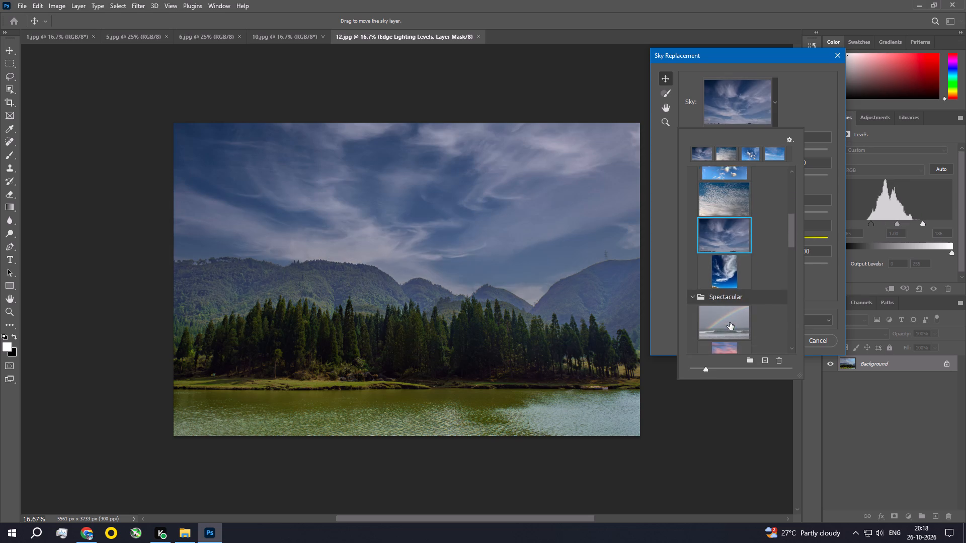
scroll(730, 322, down, 2)
scroll(730, 322, up, 1)
scroll(730, 322, down, 9)
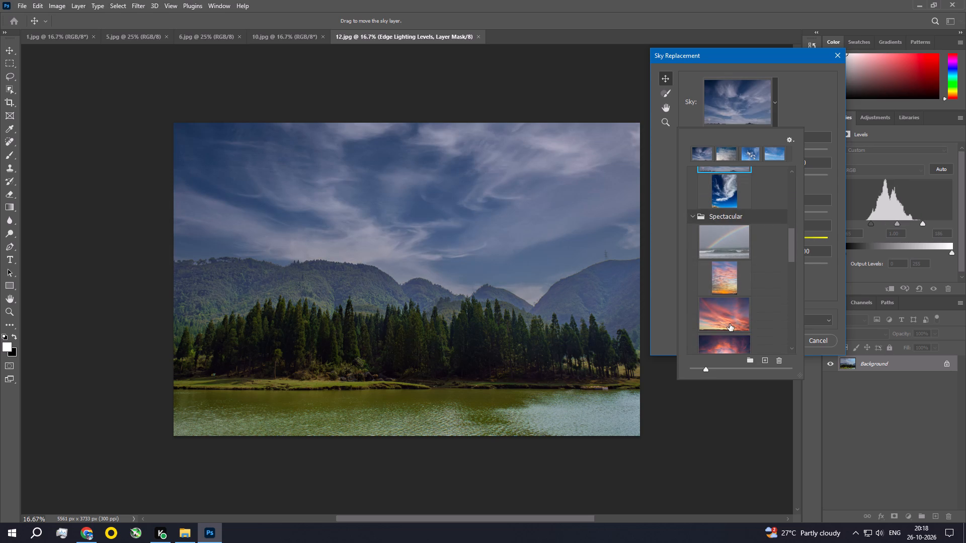
scroll(729, 326, down, 1)
scroll(729, 328, up, 1)
scroll(729, 328, down, 6)
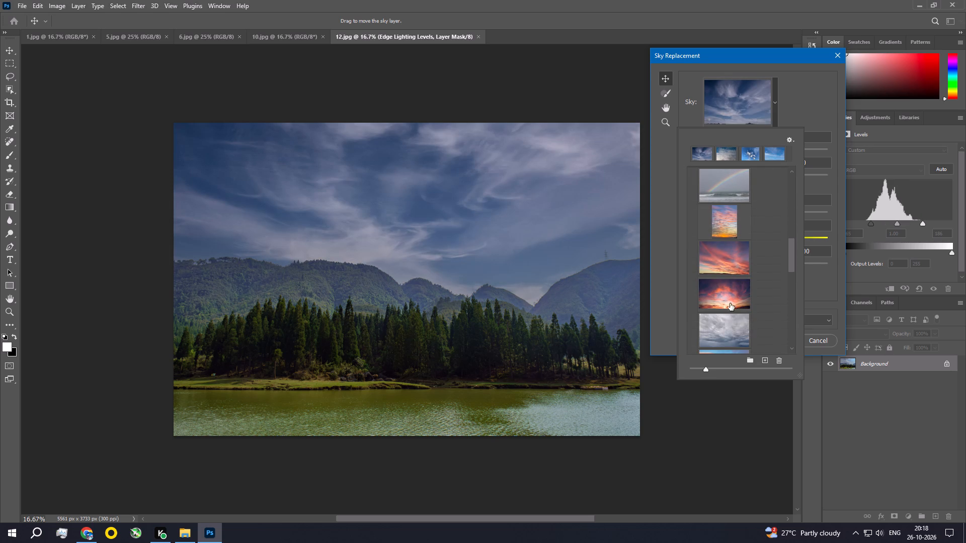
click(730, 290)
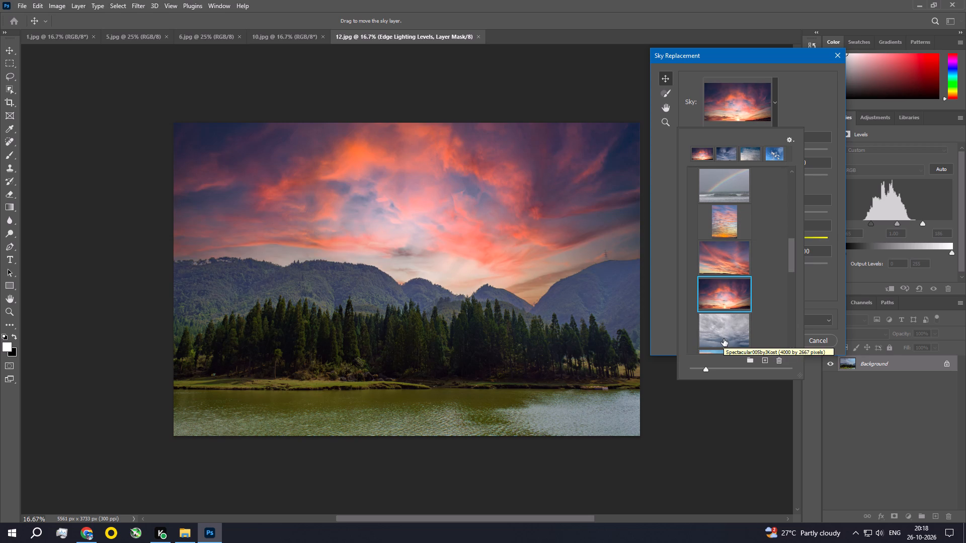
click(723, 339)
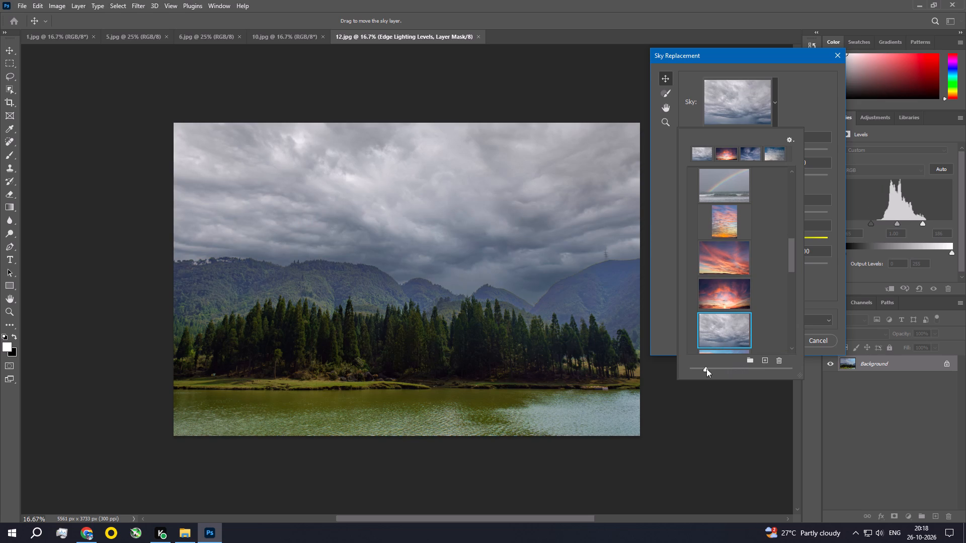
Resize the sky preset thumbnails so two fit per row, and close the preset picker.
drag(705, 371, 781, 373)
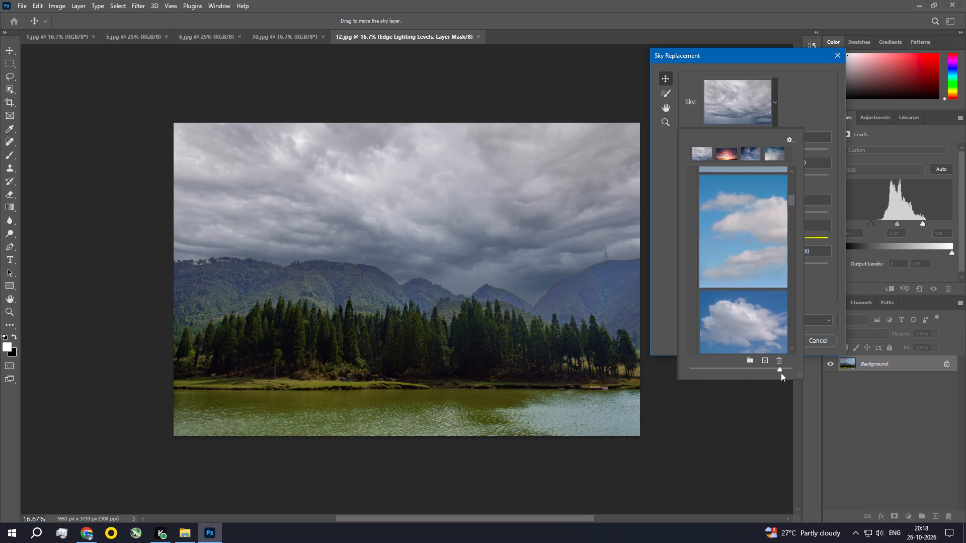
drag(781, 373, 696, 374)
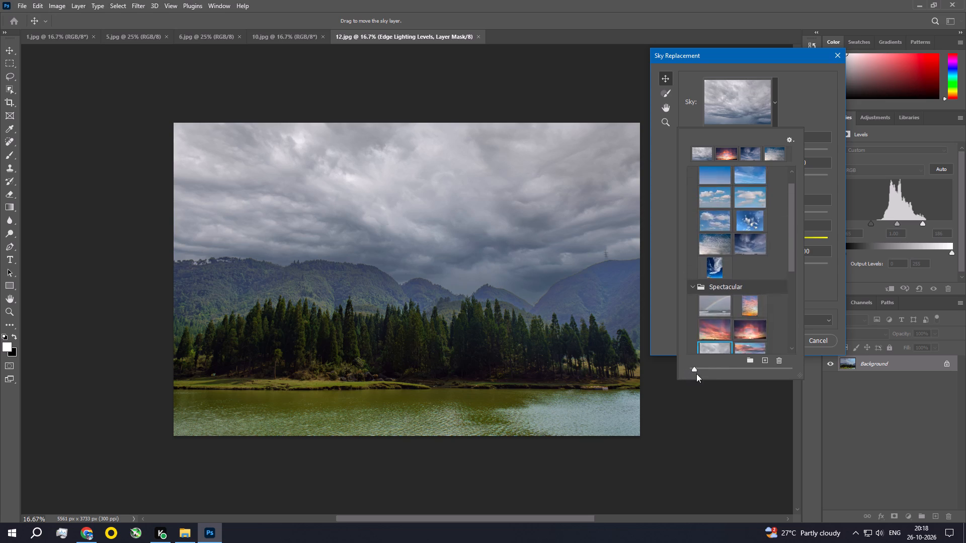
drag(696, 374, 697, 374)
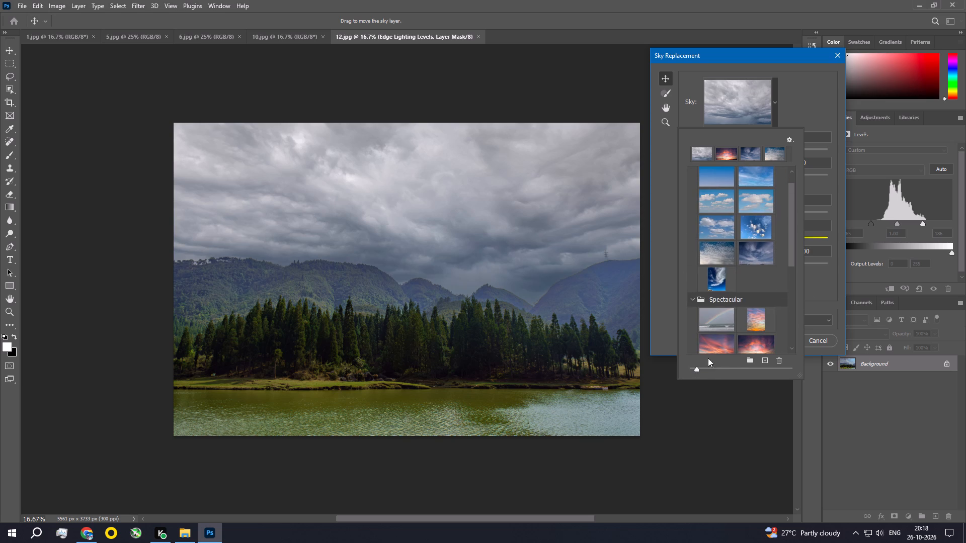
click(827, 295)
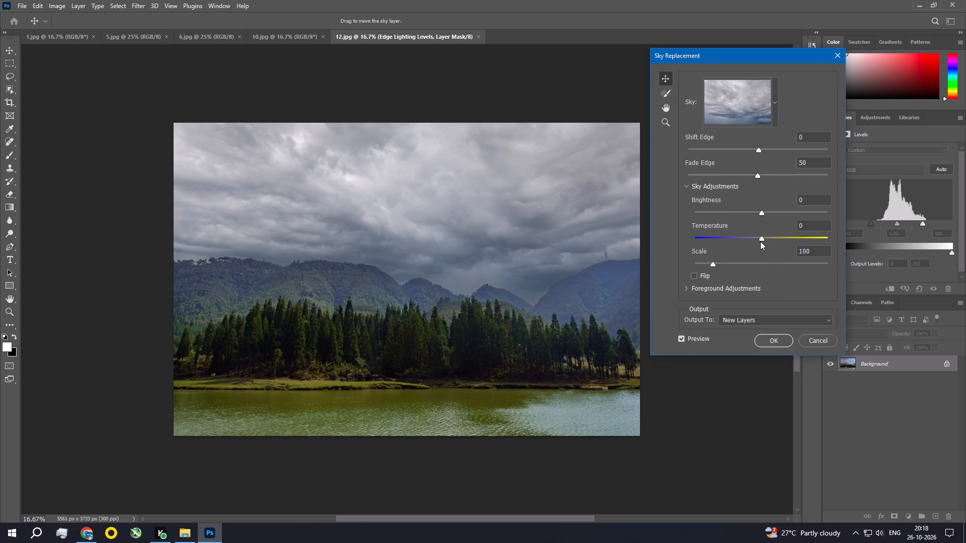
Try warmer and cooler sky temperatures, and set the sky's Temperature to 33.
drag(761, 238, 790, 247)
drag(788, 236, 693, 237)
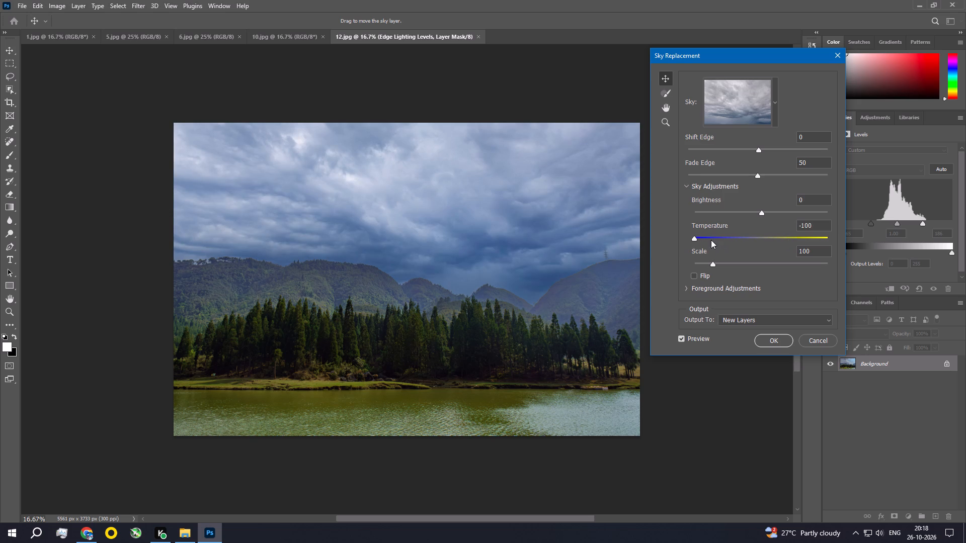
drag(711, 240, 774, 249)
drag(774, 237, 783, 243)
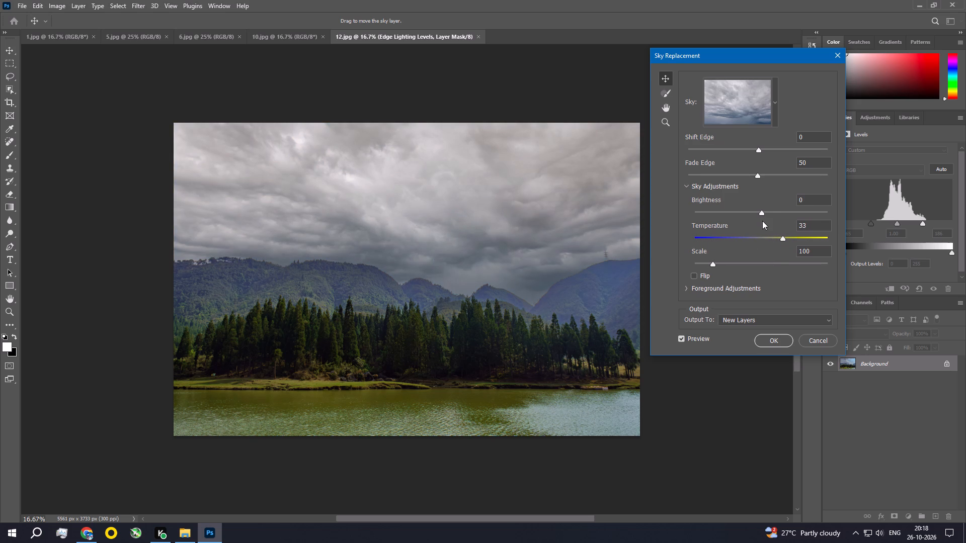
Set the replacement sky's Brightness to 21.
drag(761, 211, 774, 218)
drag(774, 218, 752, 210)
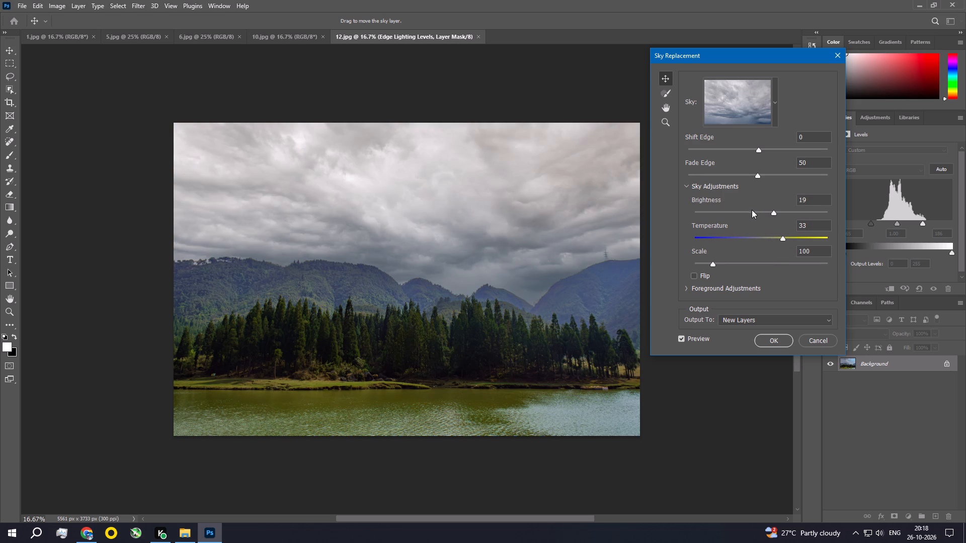
drag(752, 210, 747, 208)
drag(752, 212, 746, 211)
drag(746, 211, 775, 217)
Set Shift Edge to 14 and Fade Edge to 58, and apply the sky replacement as new layers.
drag(759, 149, 767, 153)
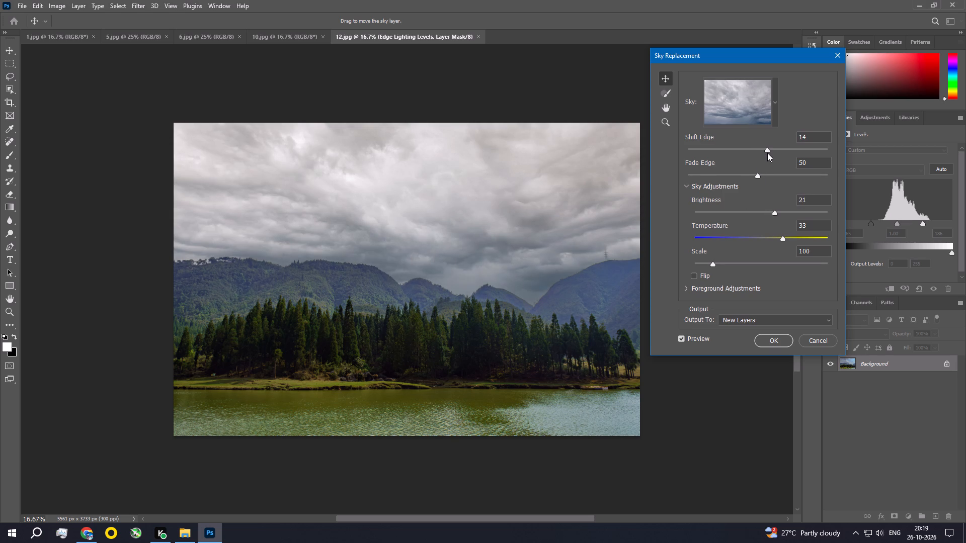
drag(758, 176, 769, 183)
click(765, 339)
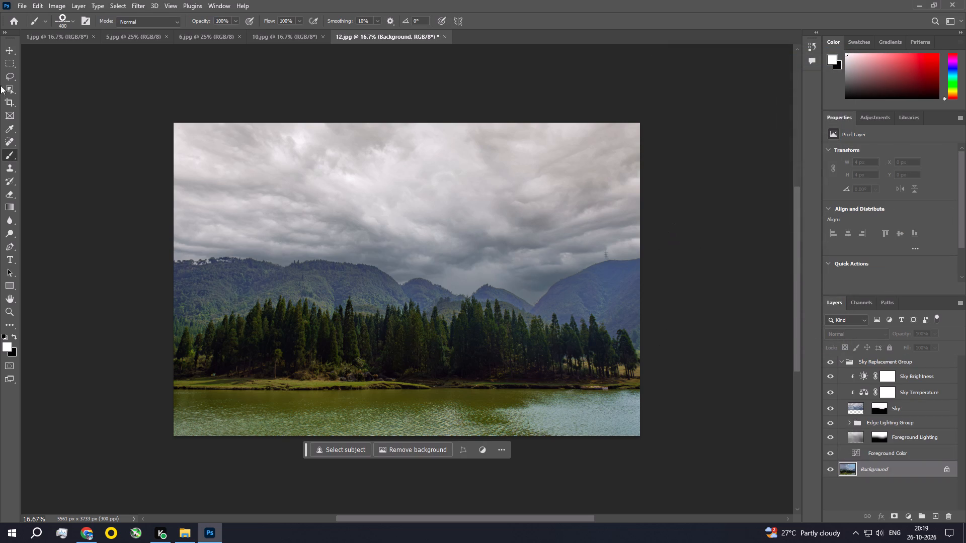
Compare the lake photo with each sky replacement layer, and then the whole Sky Replacement Group, hidden and shown.
click(9, 47)
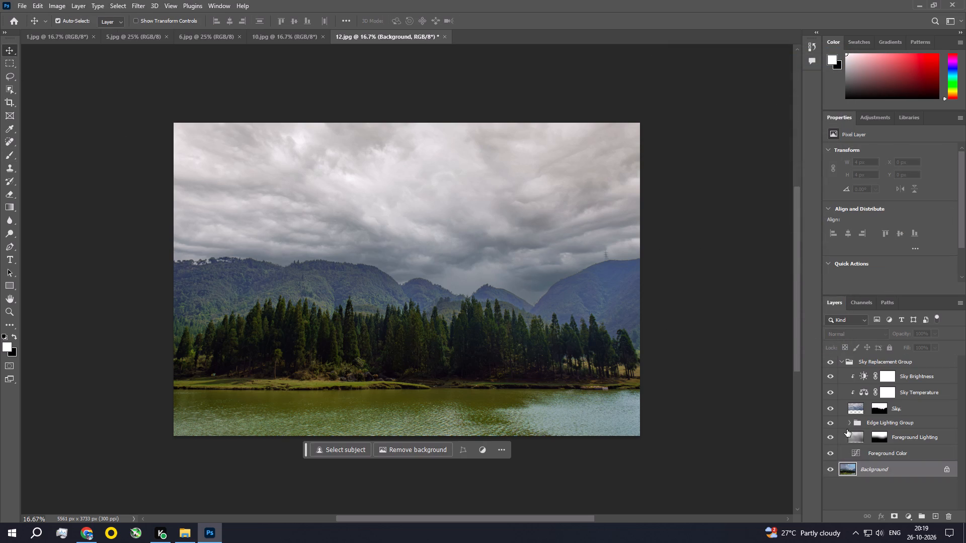
click(829, 452)
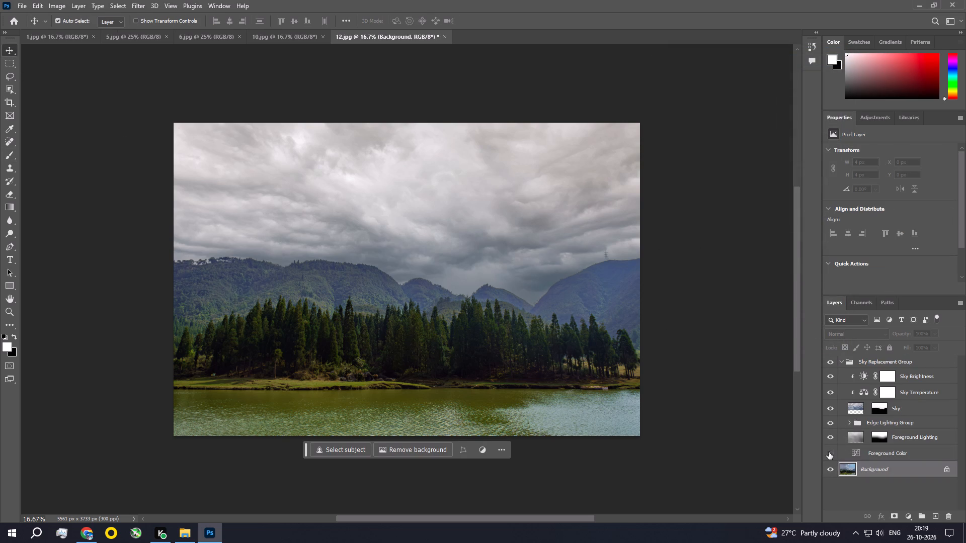
click(829, 452)
click(828, 438)
click(828, 438)
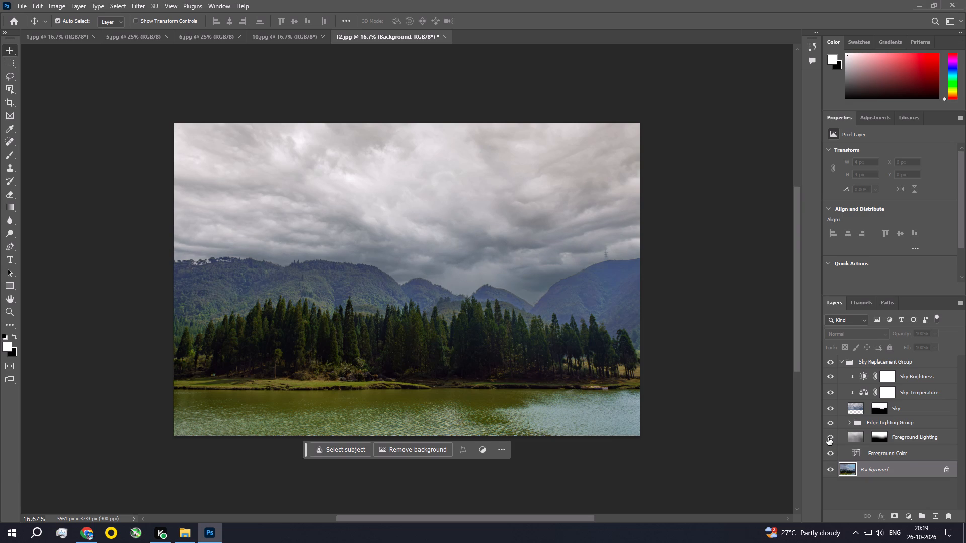
click(832, 443)
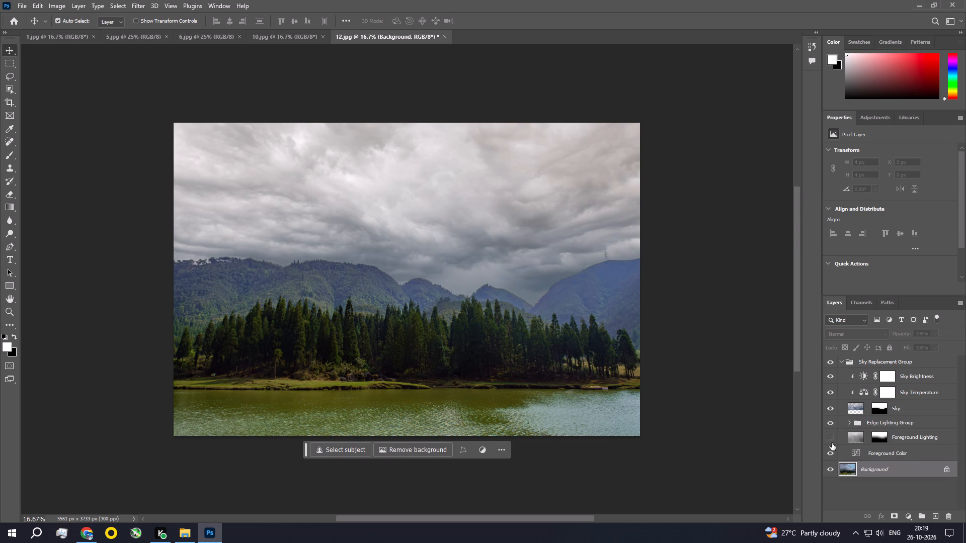
click(832, 443)
click(831, 424)
click(830, 424)
click(829, 409)
click(829, 409)
click(829, 409)
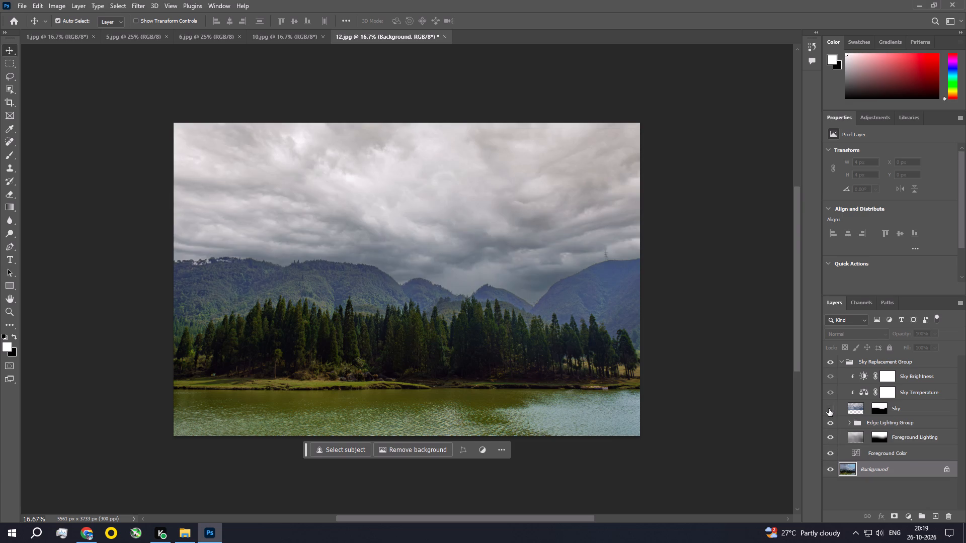
click(829, 409)
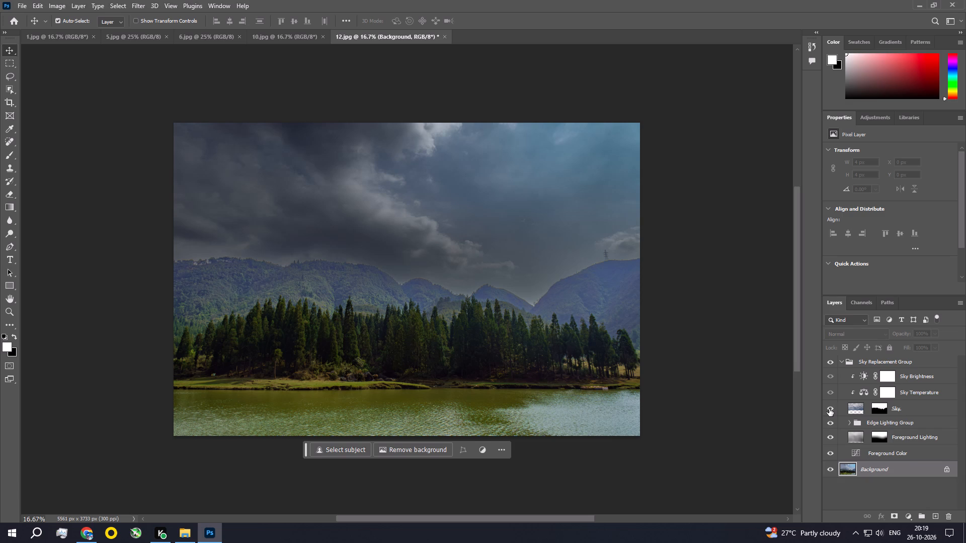
click(830, 391)
click(830, 391)
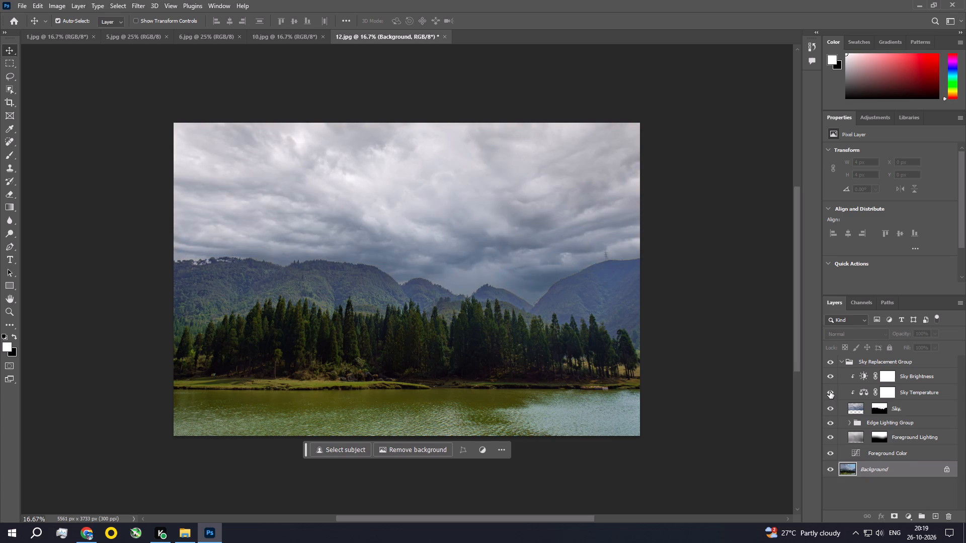
click(831, 377)
click(831, 377)
click(833, 363)
click(833, 363)
click(833, 363)
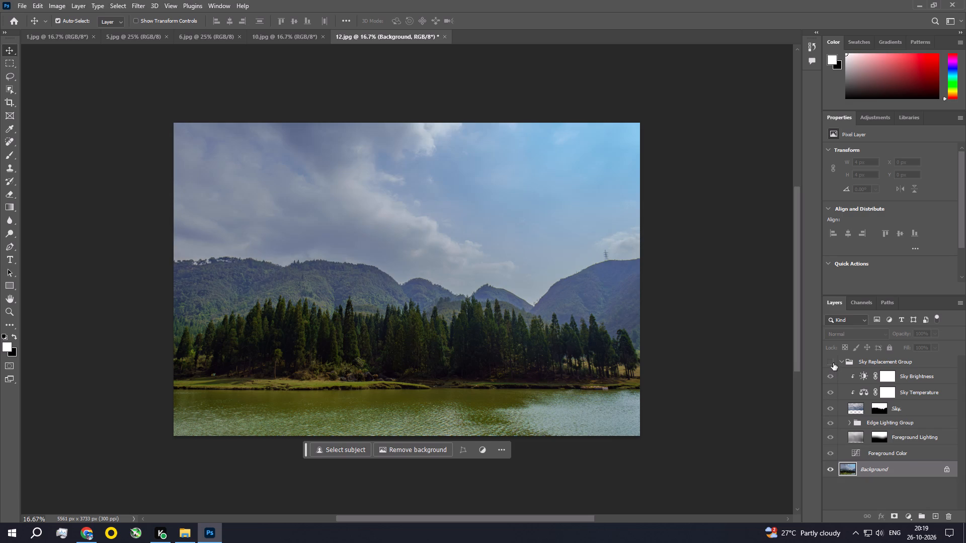
click(833, 363)
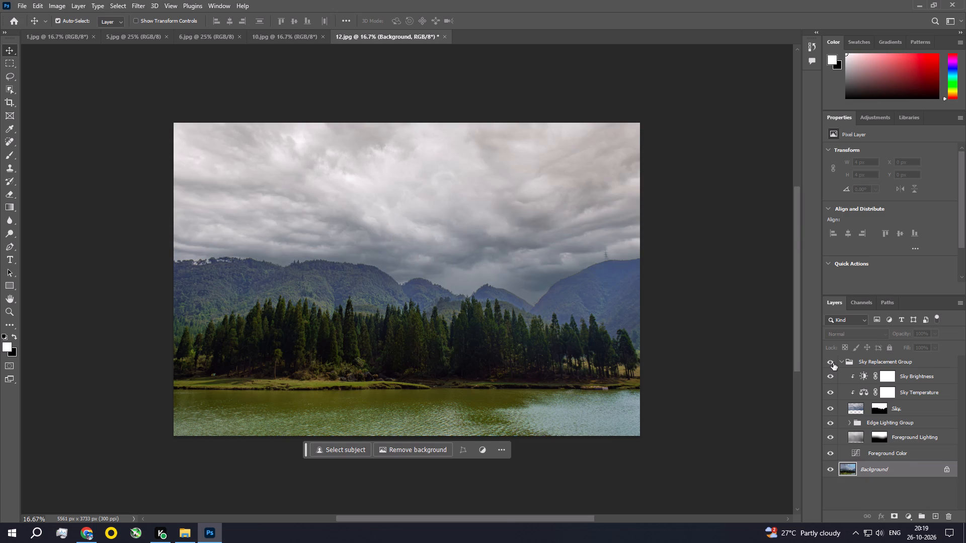
Flatten the lake photo's layers into a single Background layer.
click(75, 2)
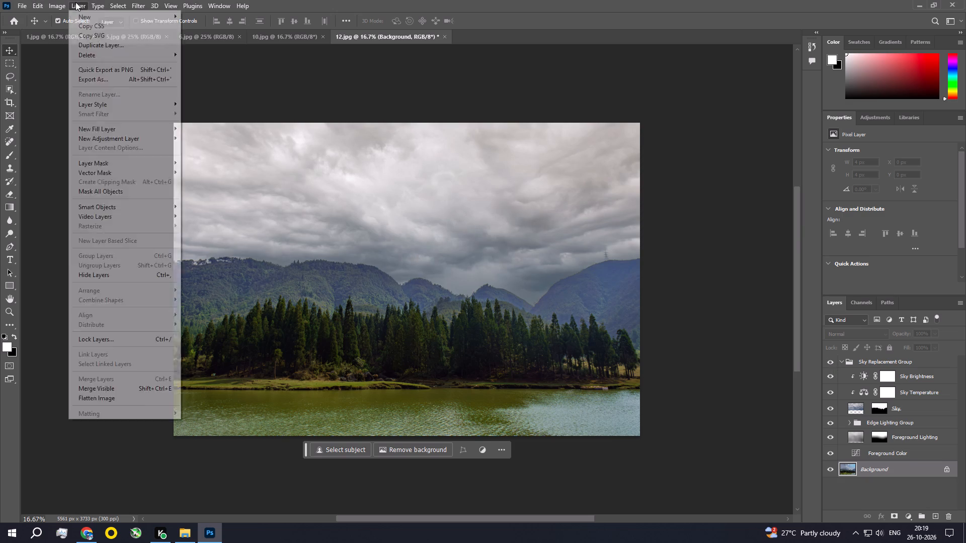
click(89, 401)
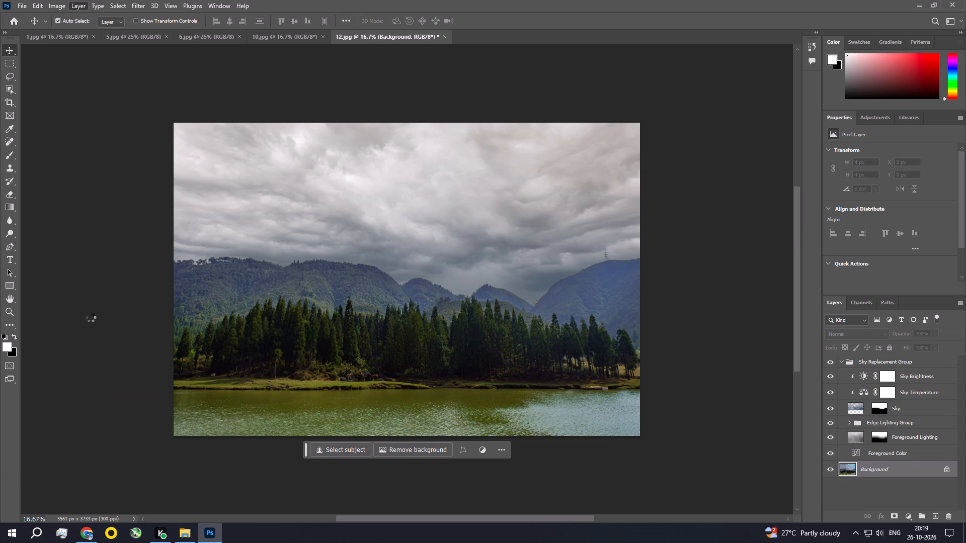
Save a JPEG copy of the lake photo at Maximum quality 12 into a new folder inside the landscape folder.
click(20, 5)
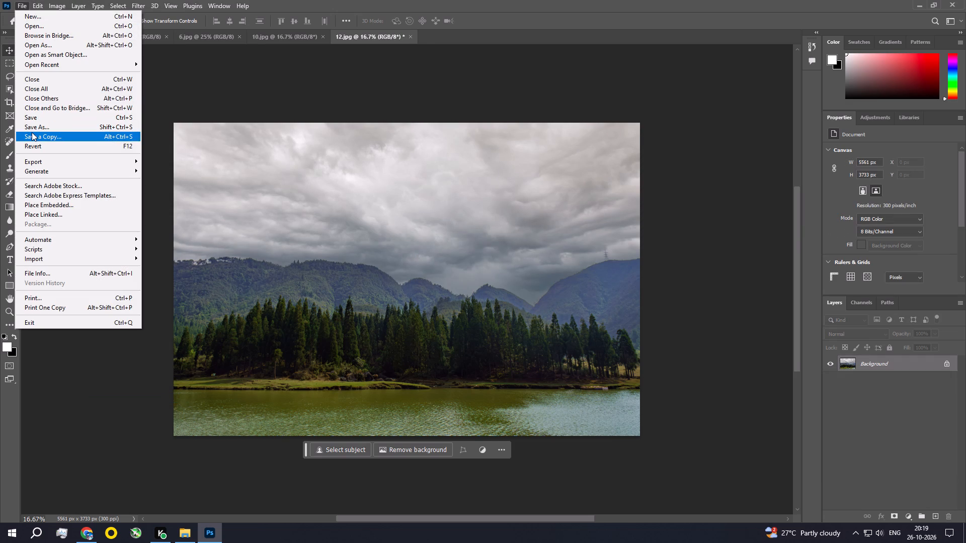
click(32, 132)
right_click(175, 133)
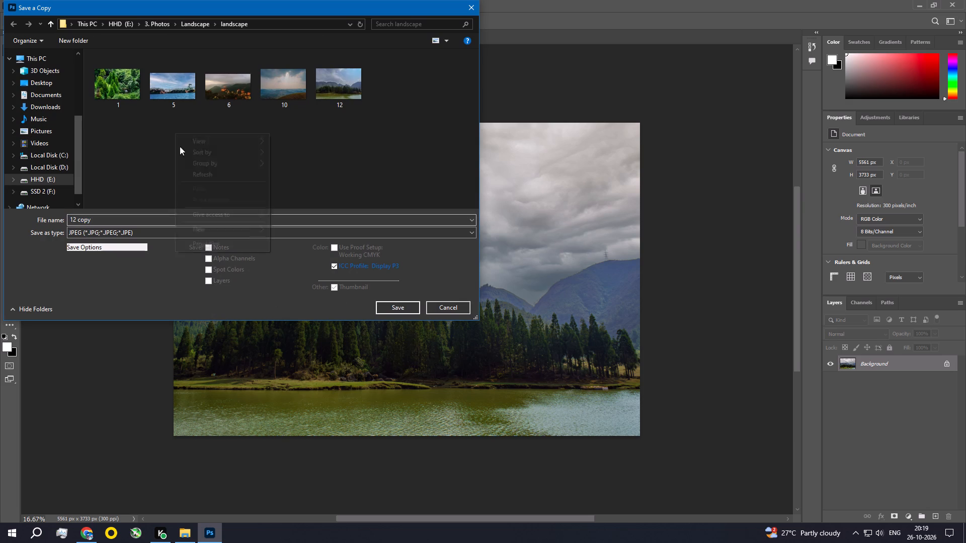
click(216, 230)
click(319, 229)
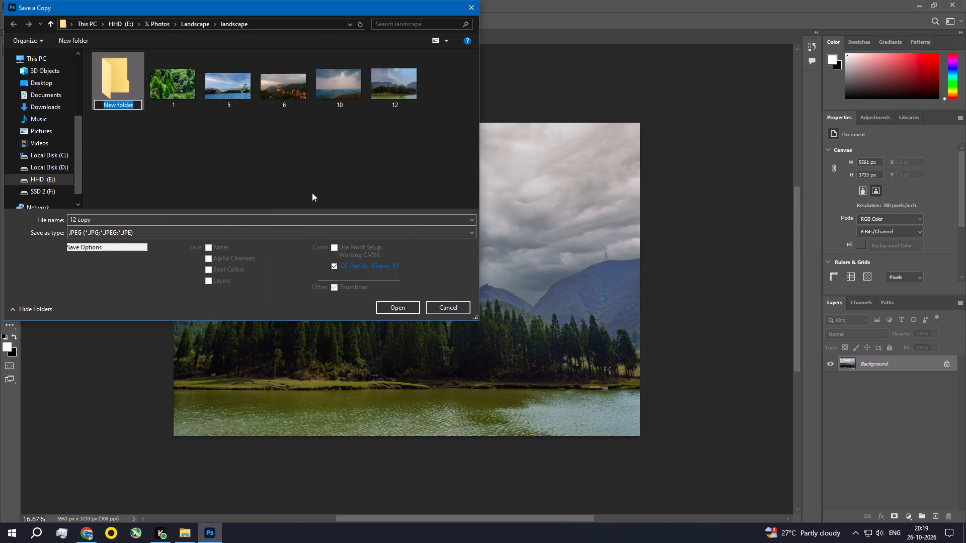
click(314, 177)
double_click(129, 93)
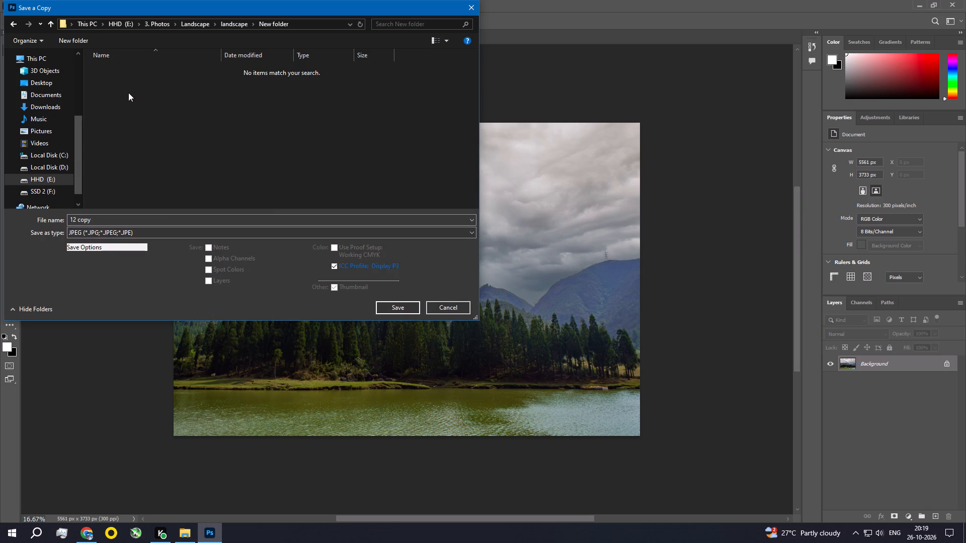
click(396, 307)
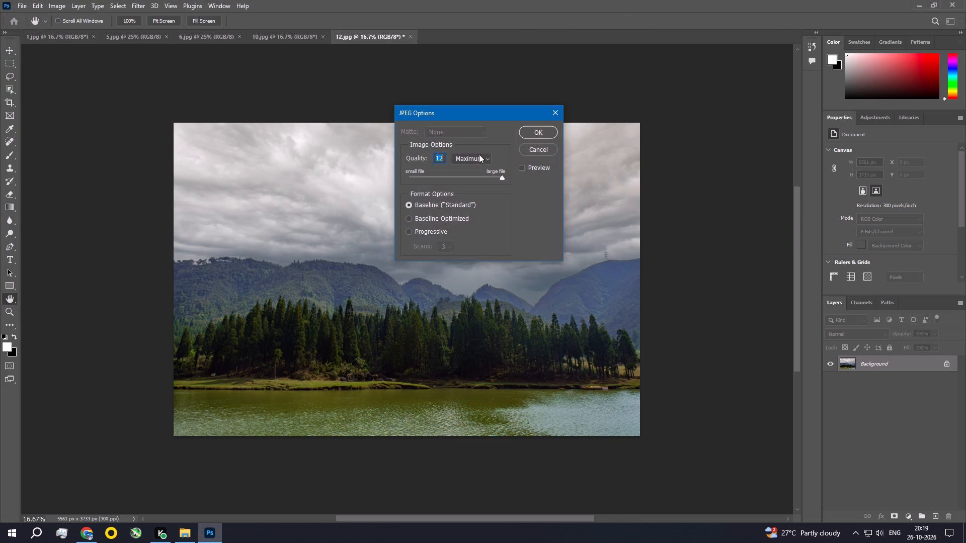
click(531, 130)
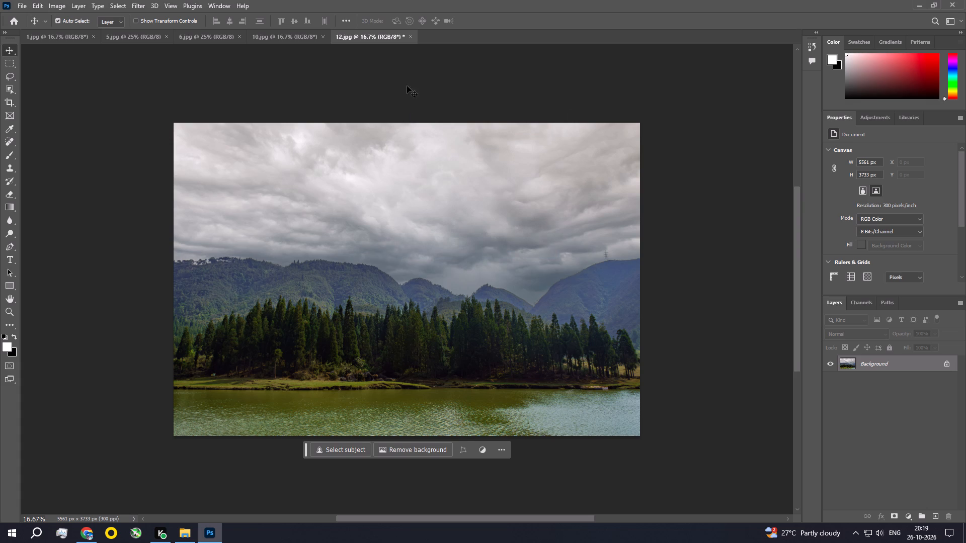
Apply a Photo Filter to the lake photo using the custom blue colour #002adf at 25% density.
click(58, 3)
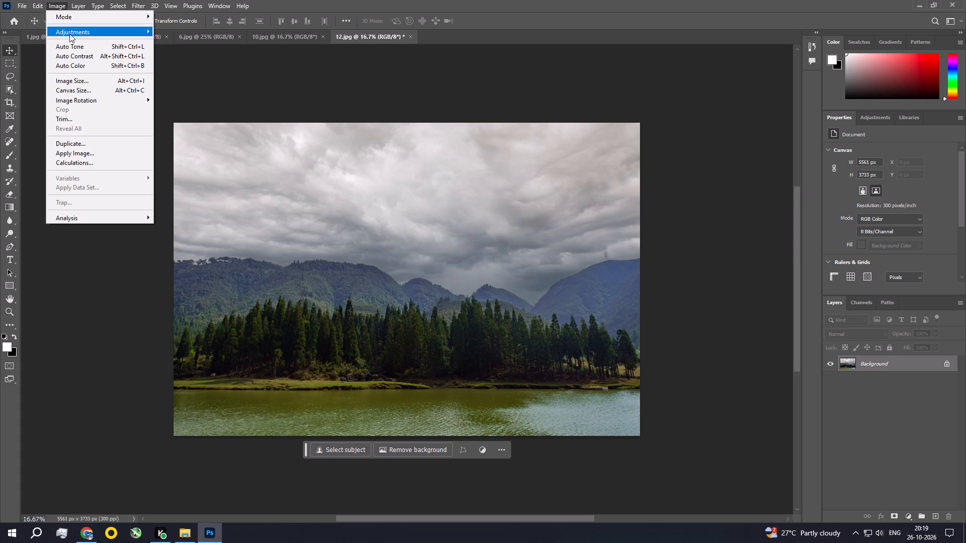
click(72, 38)
click(88, 29)
click(206, 112)
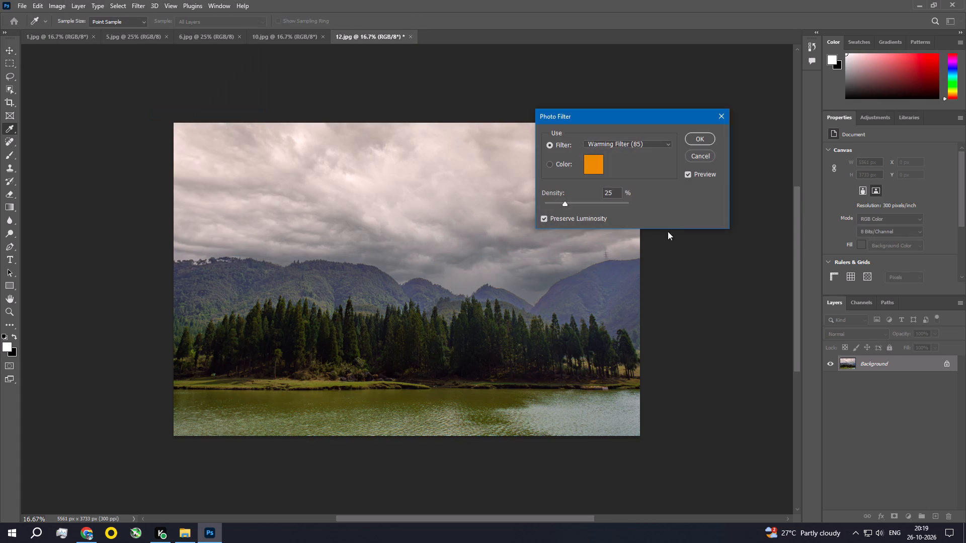
click(563, 163)
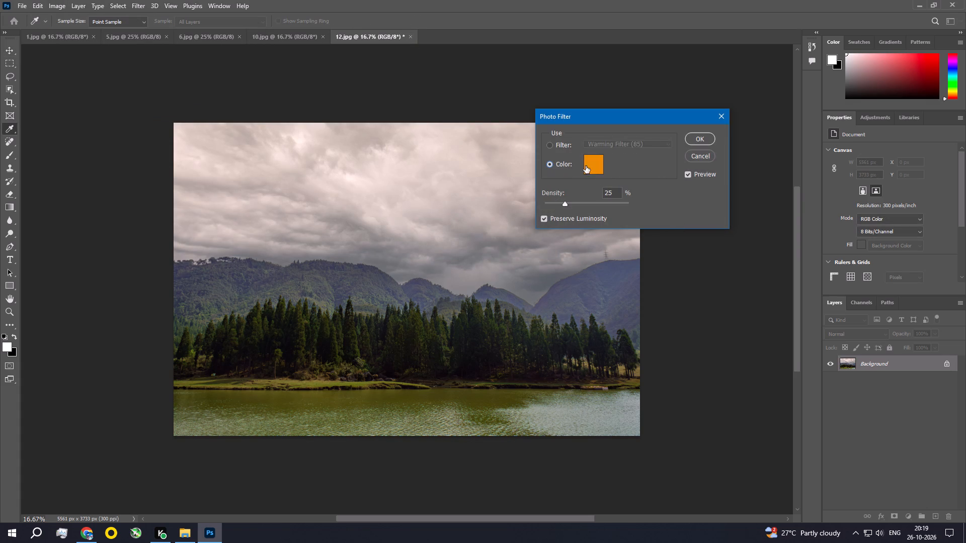
click(592, 163)
click(659, 164)
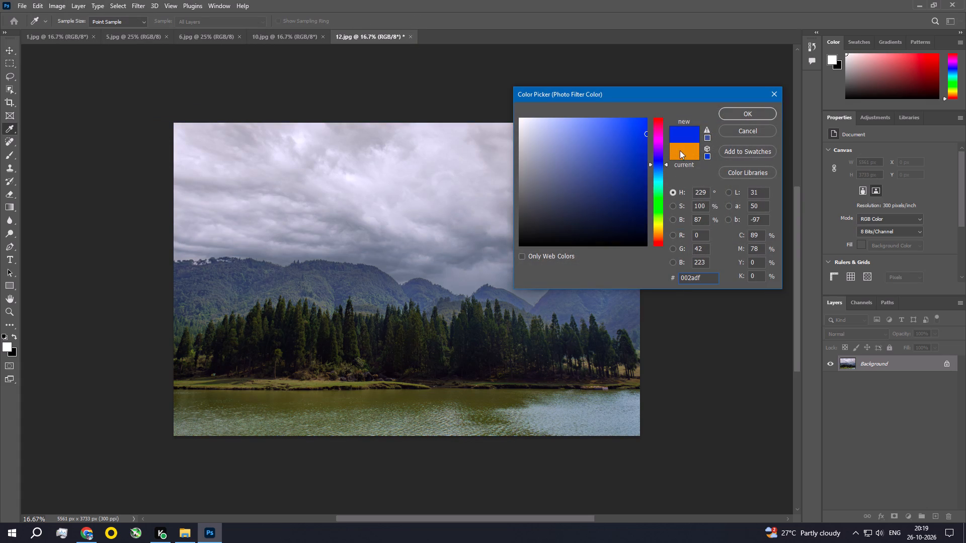
click(749, 114)
click(705, 134)
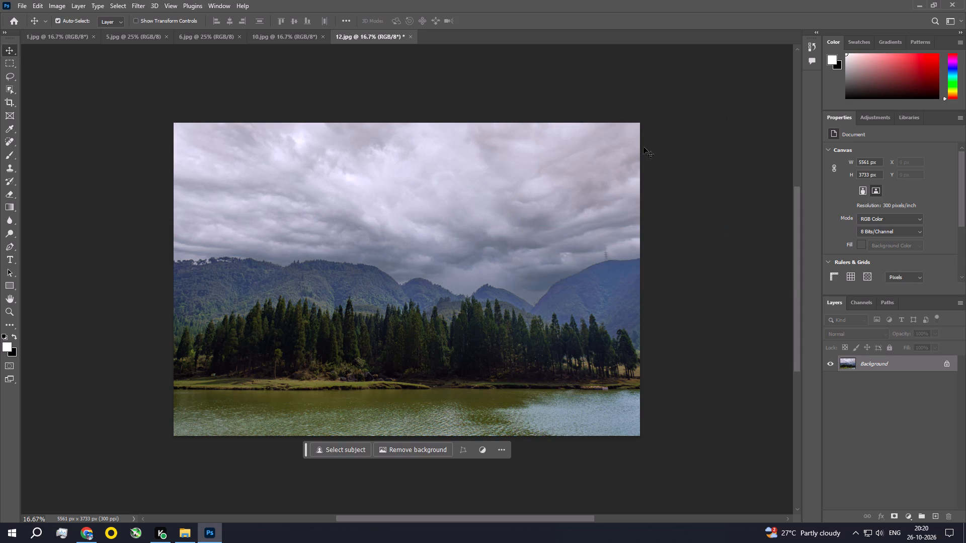
Save the filtered lake photo over 12.jpg.
click(20, 0)
click(31, 118)
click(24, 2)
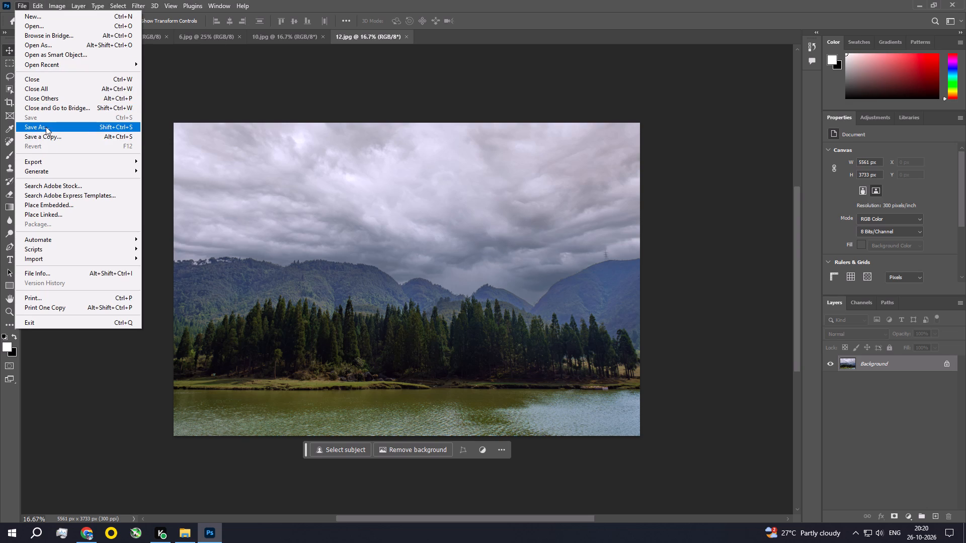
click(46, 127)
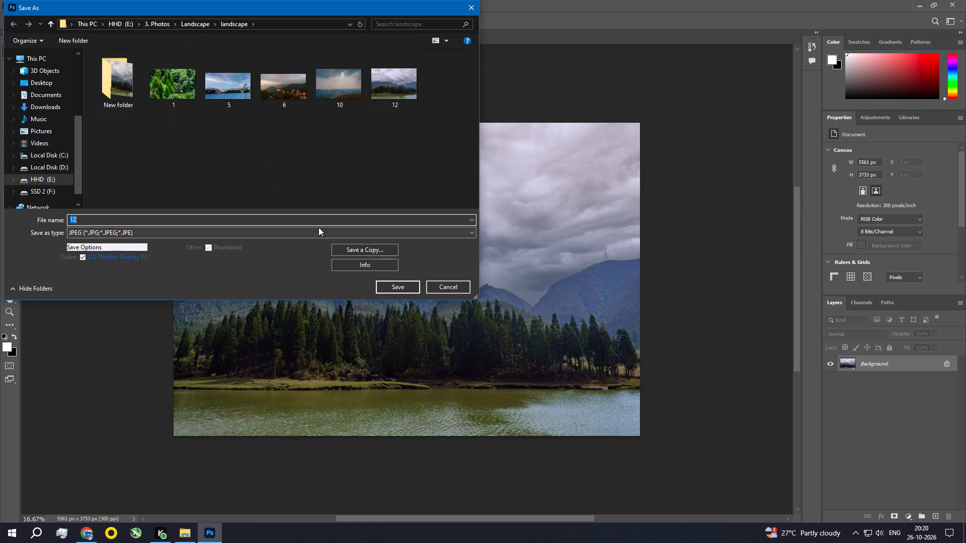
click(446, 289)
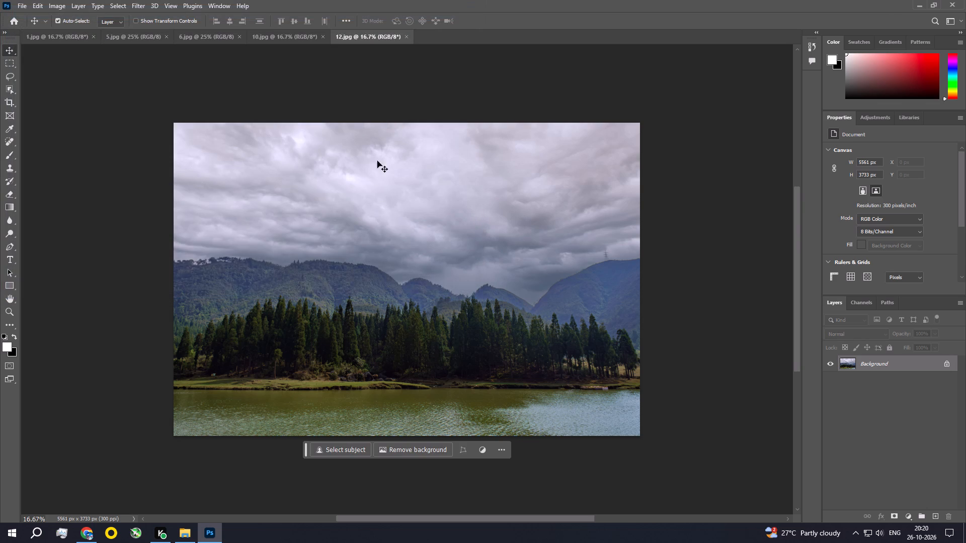
Close the 12.jpg photo.
click(406, 36)
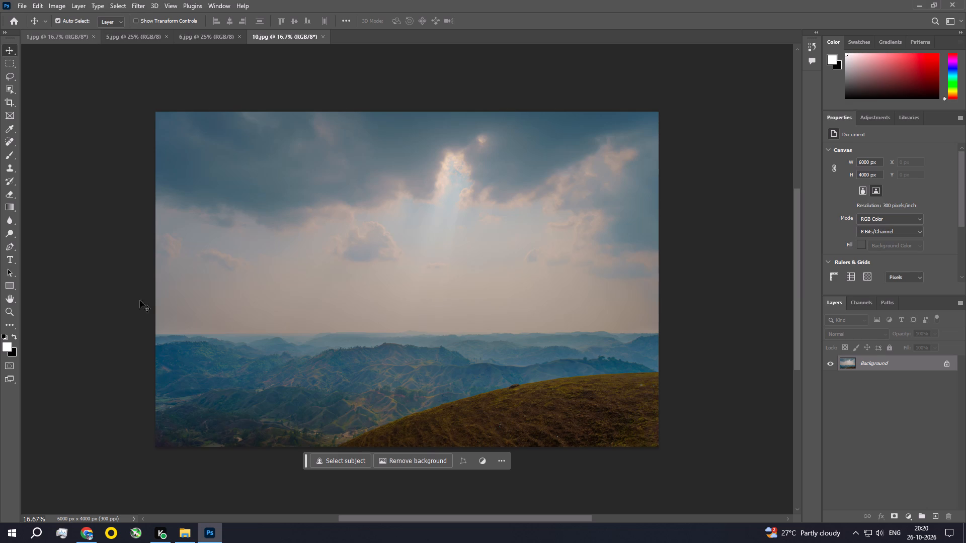
Examine the hills, grassy slope and horizon sky of 10.jpg at 50% zoom, and return to the whole photo.
key(ctrl+space)
key(ctrl+space)
key(ctrl+space)
key(ctrl+space)
key(ctrl+space)
key(ctrl+space)
key(ctrl+space)
key(ctrl+space)
key(ctrl+space)
key(ctrl+space)
key(ctrl+space)
key(ctrl+space)
key(ctrl+space)
key(ctrl+space)
key(ctrl+space)
key(ctrl+space)
key(ctrl+space)
key(ctrl+space)
key(ctrl+space)
key(ctrl+space)
ctrl+triple_click(406, 396)
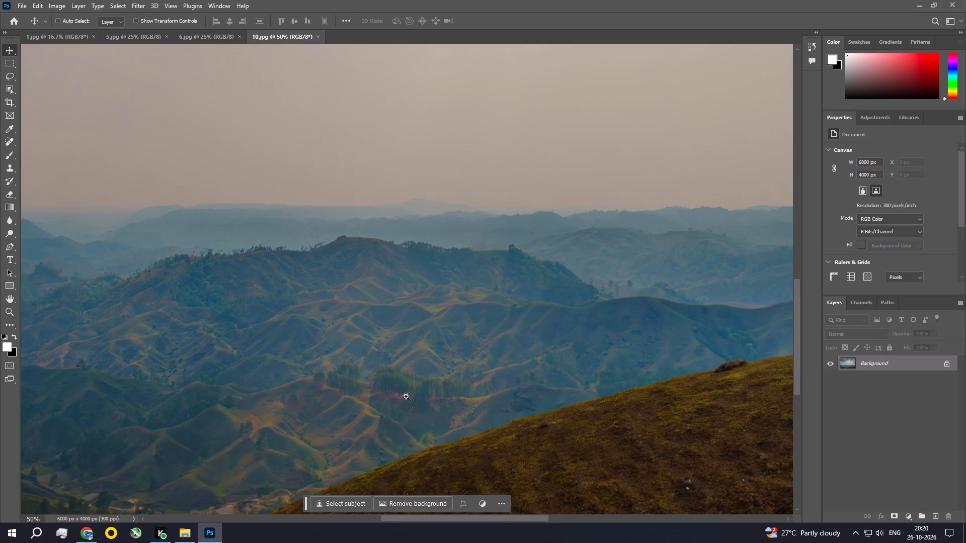
drag(487, 395, 296, 323)
drag(619, 244, 615, 257)
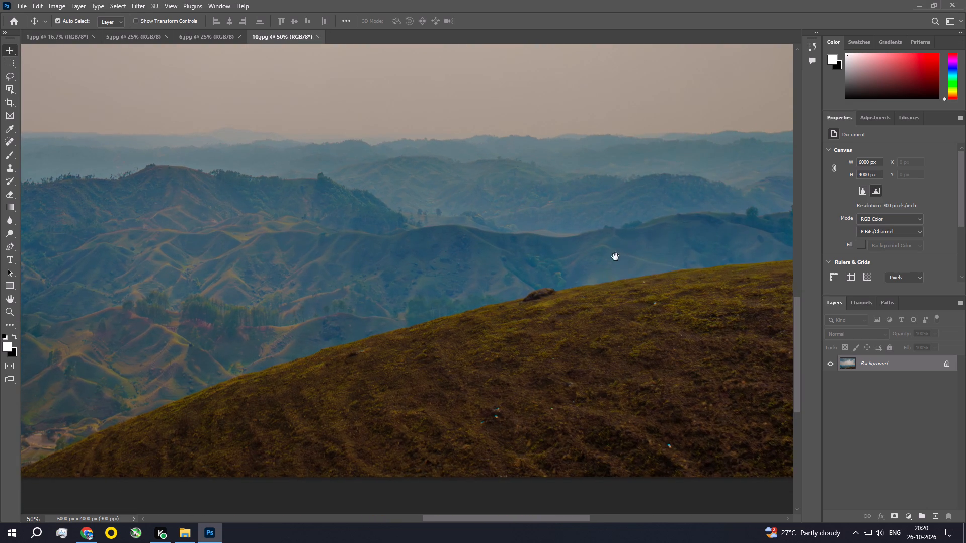
drag(615, 257, 611, 373)
drag(593, 296, 635, 292)
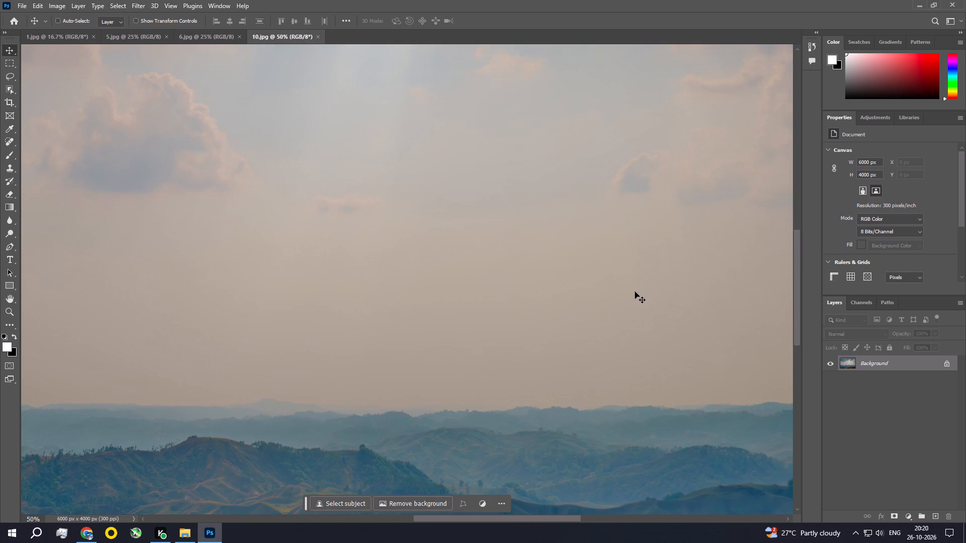
key(ctrl+0)
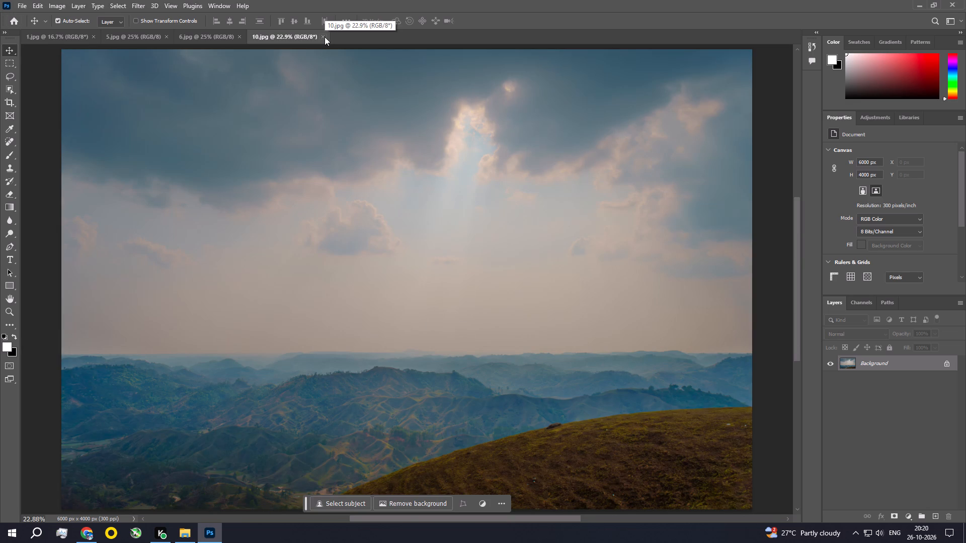
Apply a Photo Filter to the 10.jpg photo using Warming Filter (85) at 25% density.
click(60, 6)
click(63, 30)
click(175, 110)
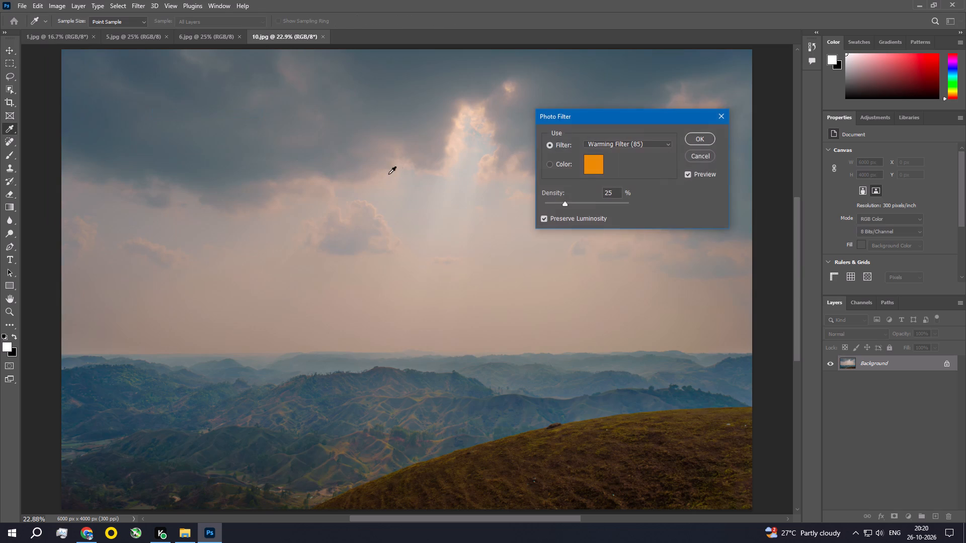
click(701, 140)
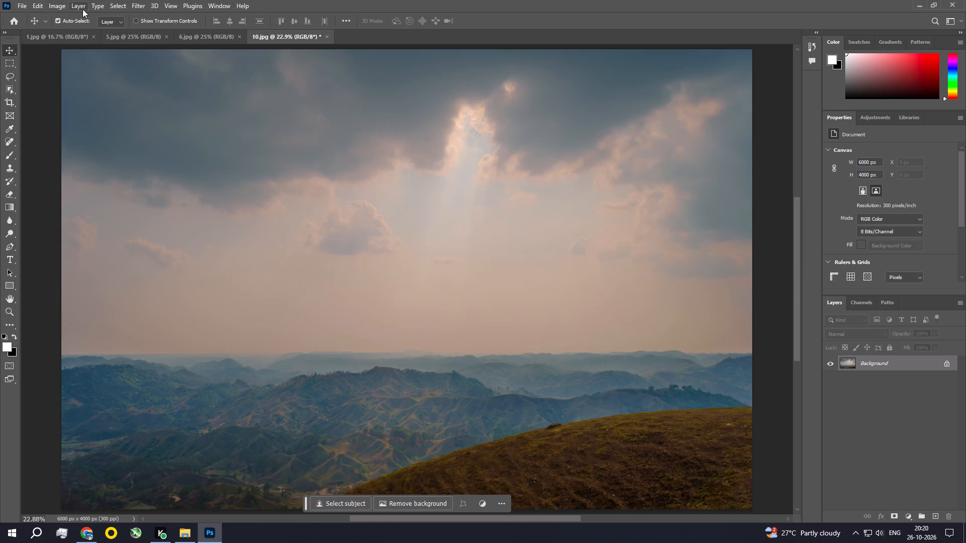
Save a JPEG copy of 10.jpg as 10 copy in New folder at maximum quality 12.
click(23, 8)
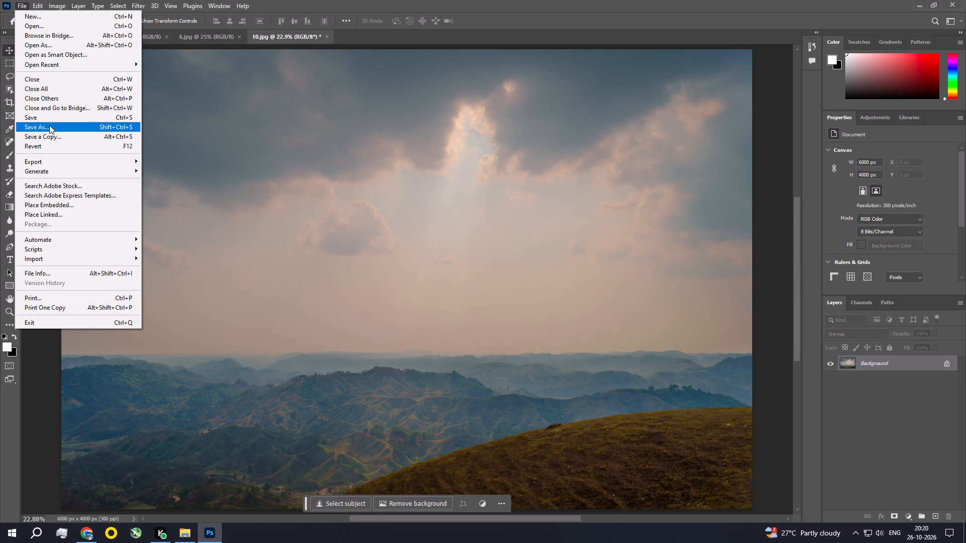
click(61, 137)
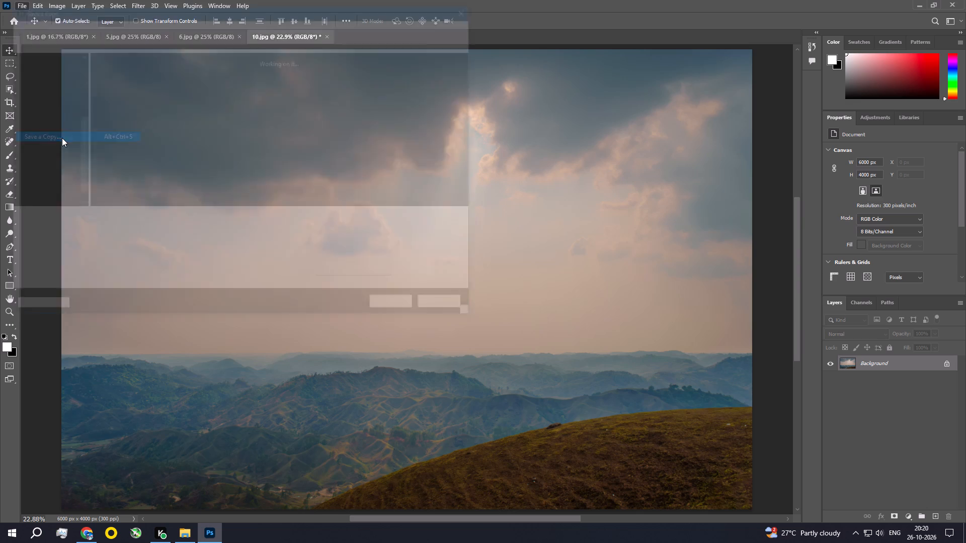
double_click(95, 71)
click(388, 302)
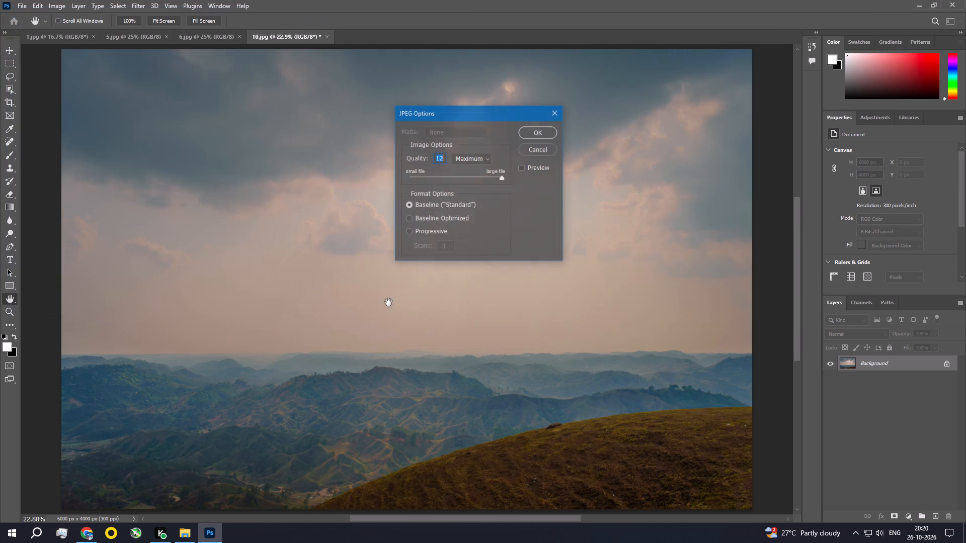
click(539, 124)
click(543, 136)
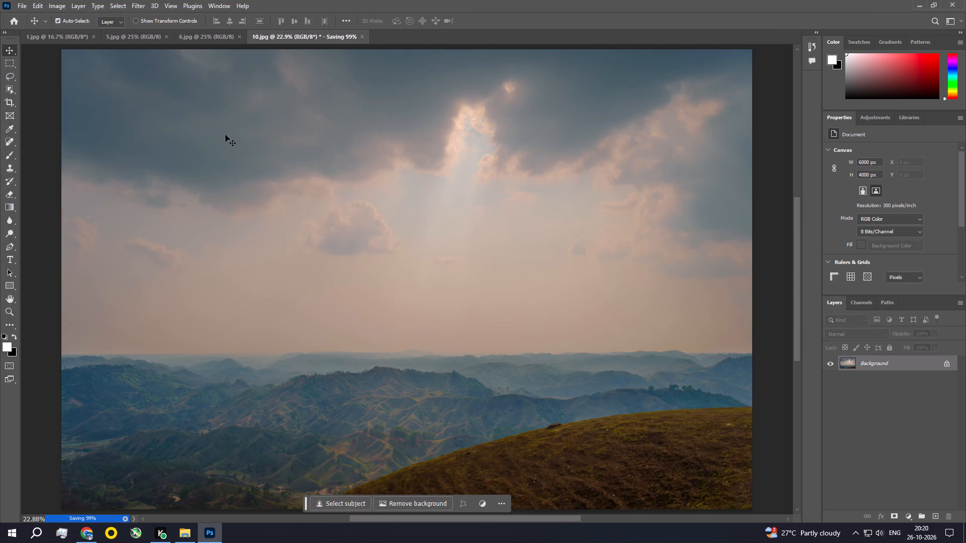
Close the 10.jpg photo without saving changes to the original.
click(326, 35)
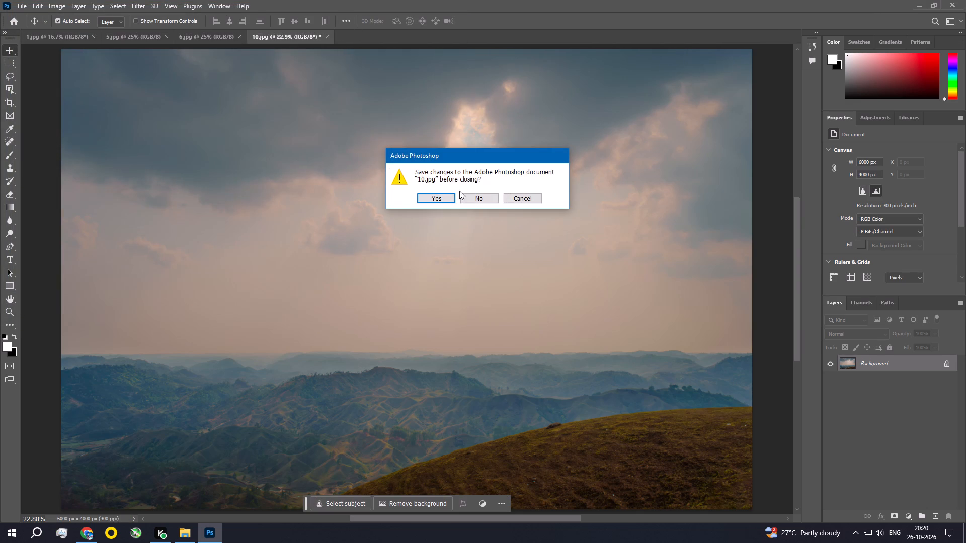
click(471, 197)
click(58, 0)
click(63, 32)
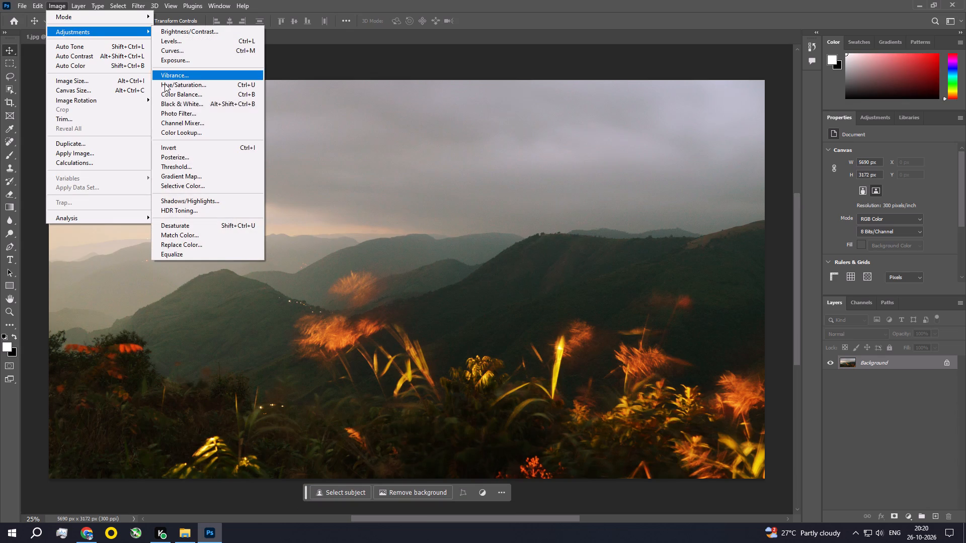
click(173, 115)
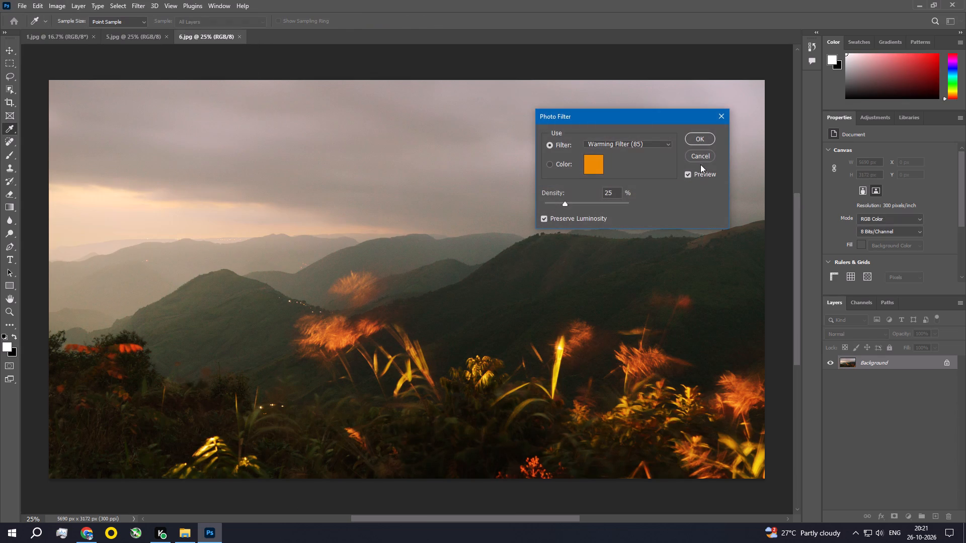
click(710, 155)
Examine the hills and glowing grasses of 6.jpg at 50% zoom, and return to the whole photo.
key(ctrl+space)
key(ctrl+space)
key(ctrl+space)
key(ctrl+space)
key(ctrl+space)
key(ctrl+space)
key(ctrl+space)
key(ctrl+space)
key(ctrl+space)
key(ctrl+space)
key(ctrl+space)
key(ctrl+space)
key(ctrl+space)
key(ctrl+space)
key(ctrl+space)
key(ctrl+space)
key(ctrl+space)
key(ctrl+space)
key(ctrl+space)
key(ctrl+space)
ctrl+double_click(378, 255)
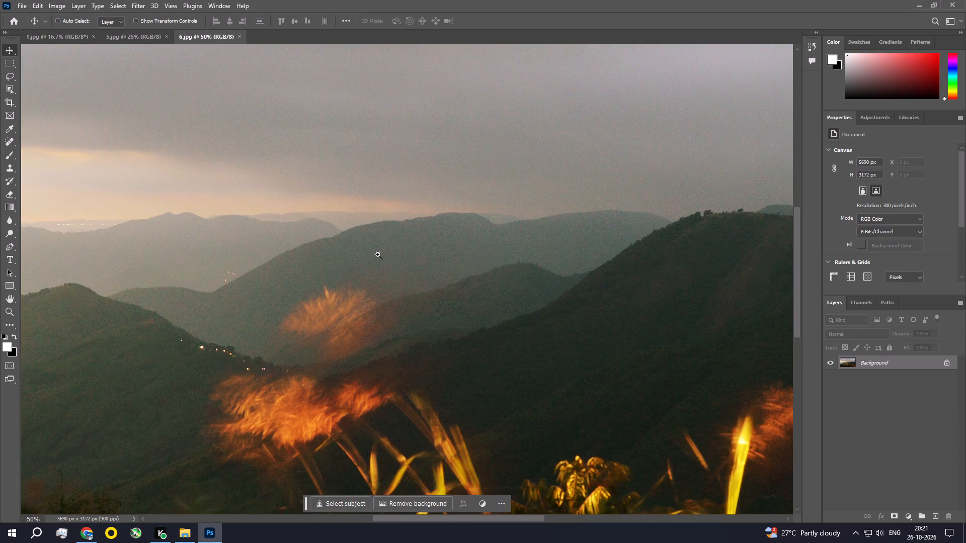
drag(409, 321, 271, 209)
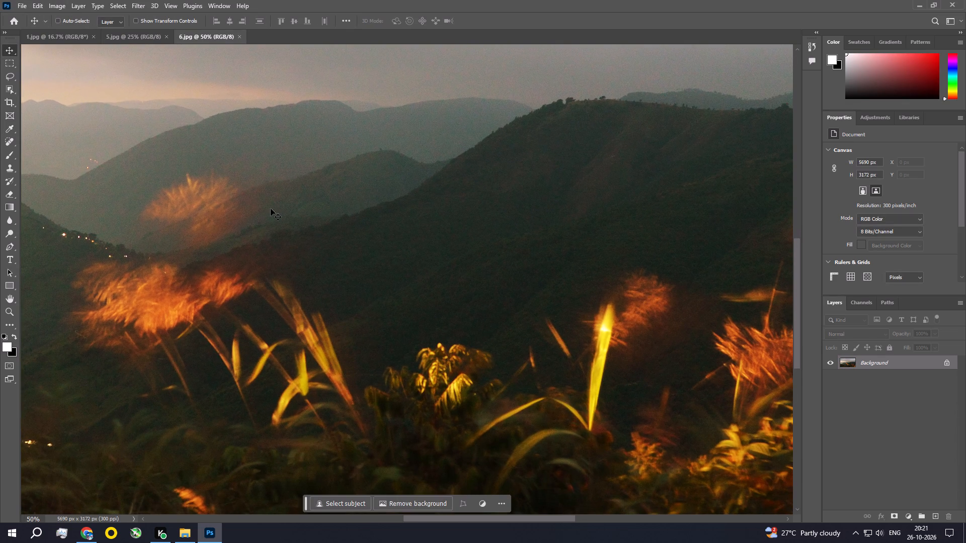
key(ctrl+0)
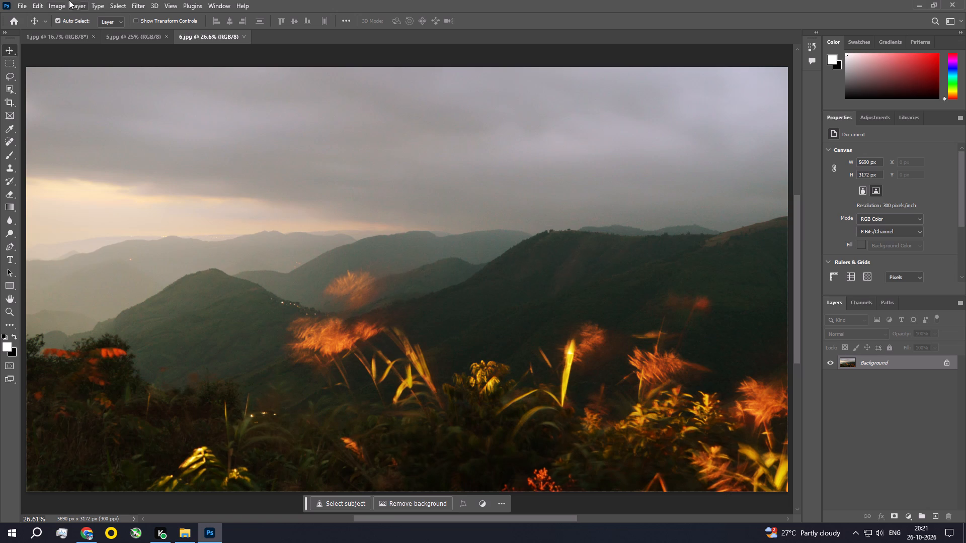
click(20, 1)
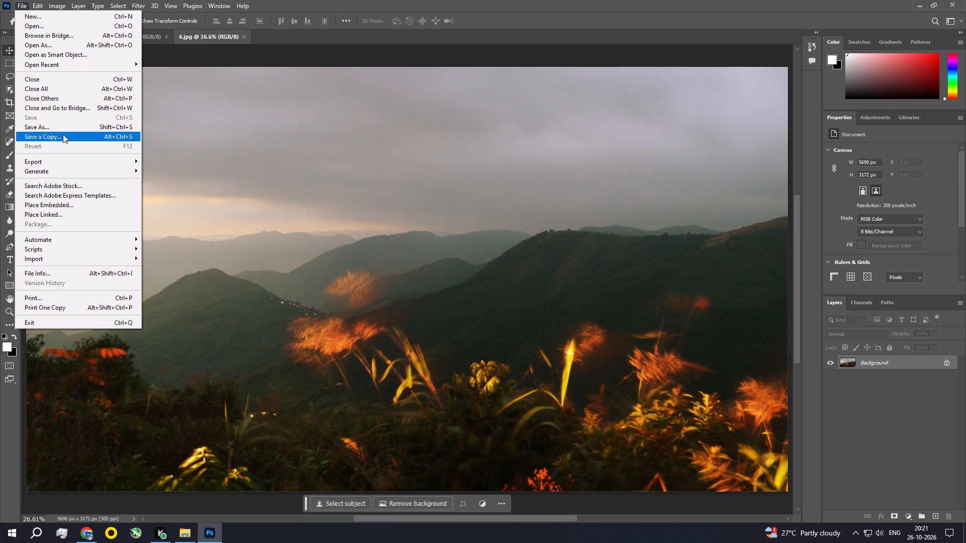
click(382, 149)
Apply the Channel Mixer to 6.jpg on the Red output channel with Red +94%, Green -32% and Blue slightly under +31%.
click(67, 0)
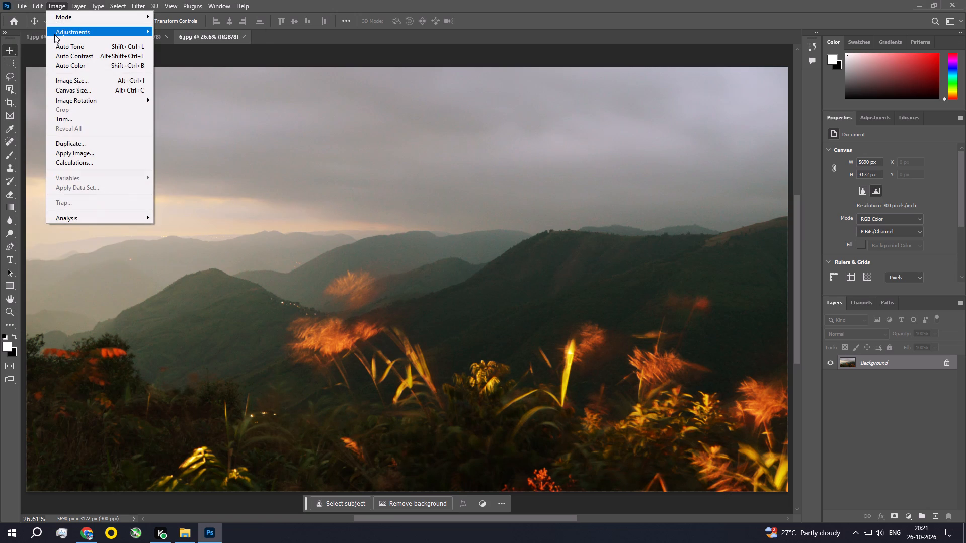
click(54, 34)
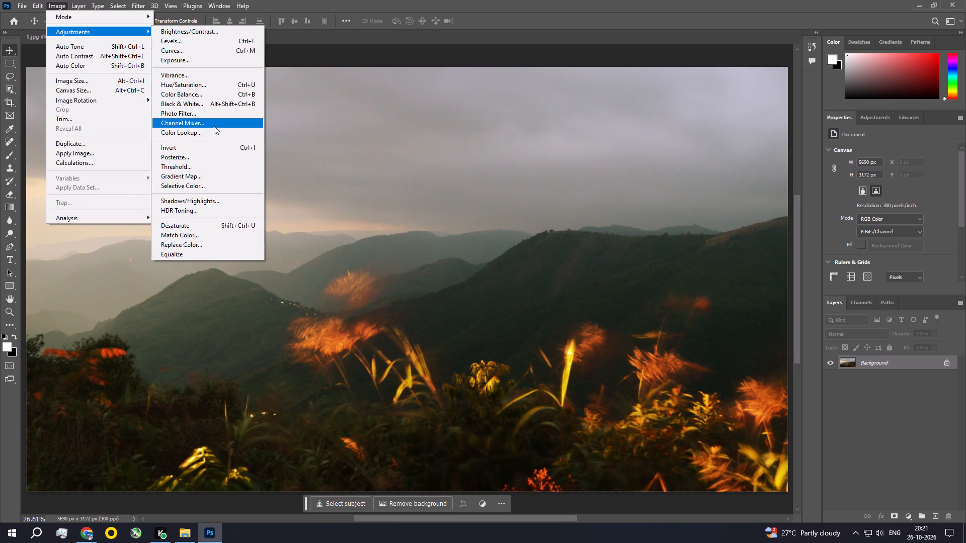
click(214, 126)
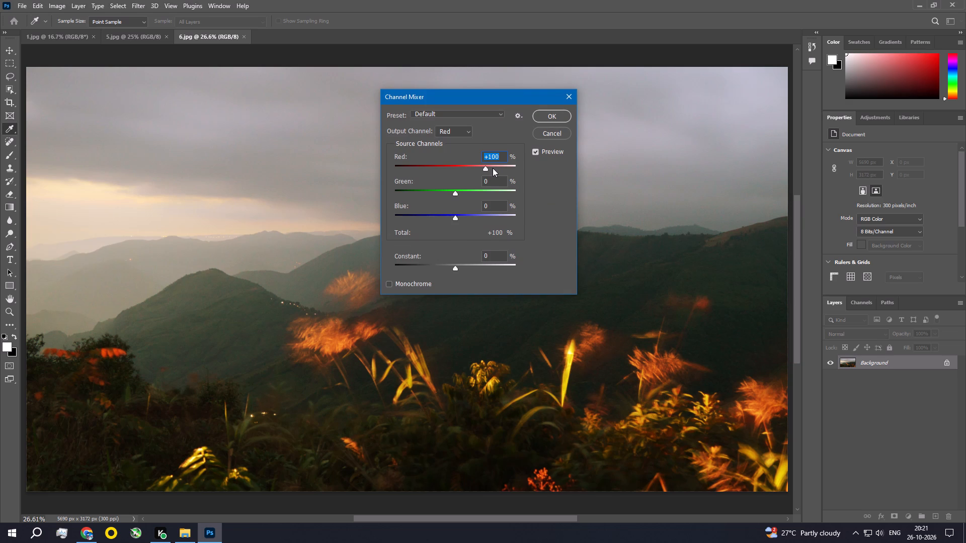
drag(481, 161, 467, 154)
drag(477, 168, 479, 170)
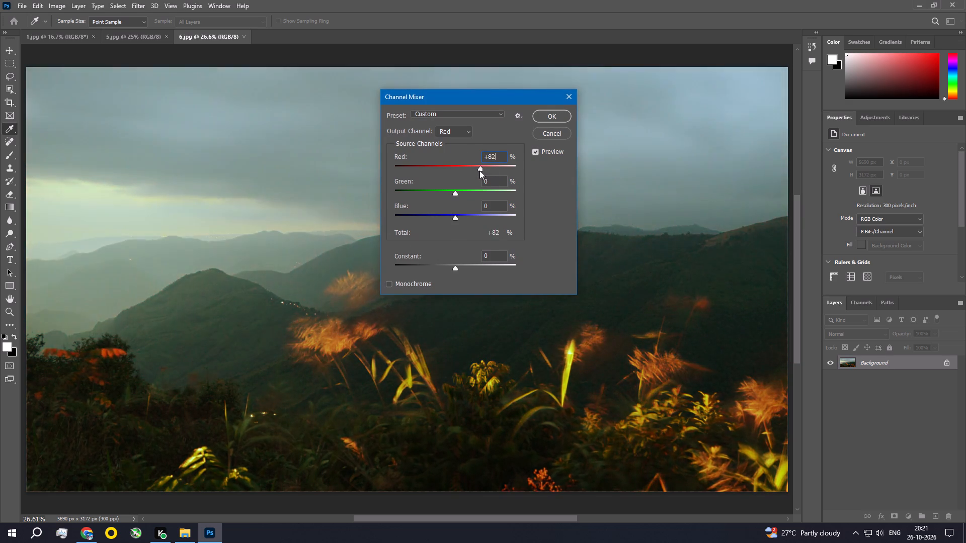
drag(479, 170, 484, 174)
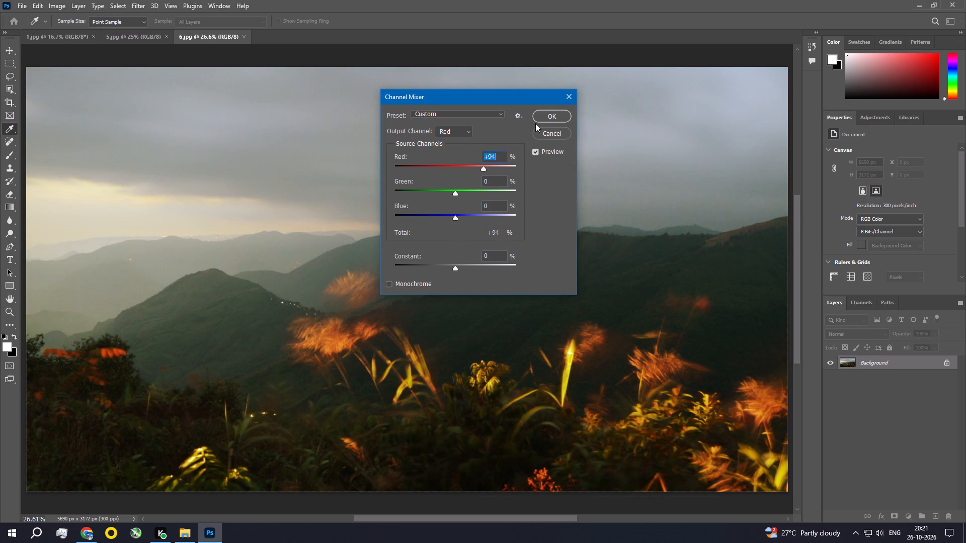
drag(459, 195, 449, 187)
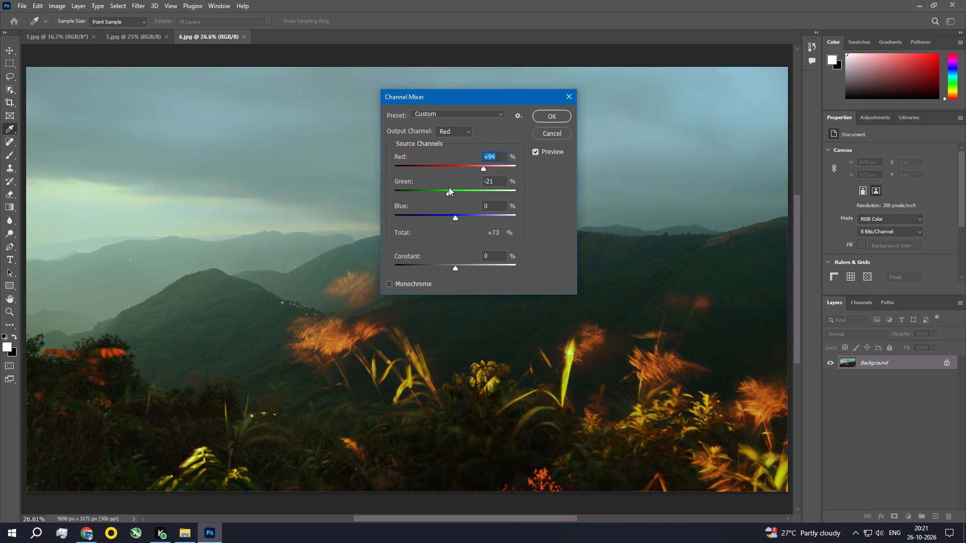
drag(449, 187, 445, 187)
drag(459, 216, 472, 222)
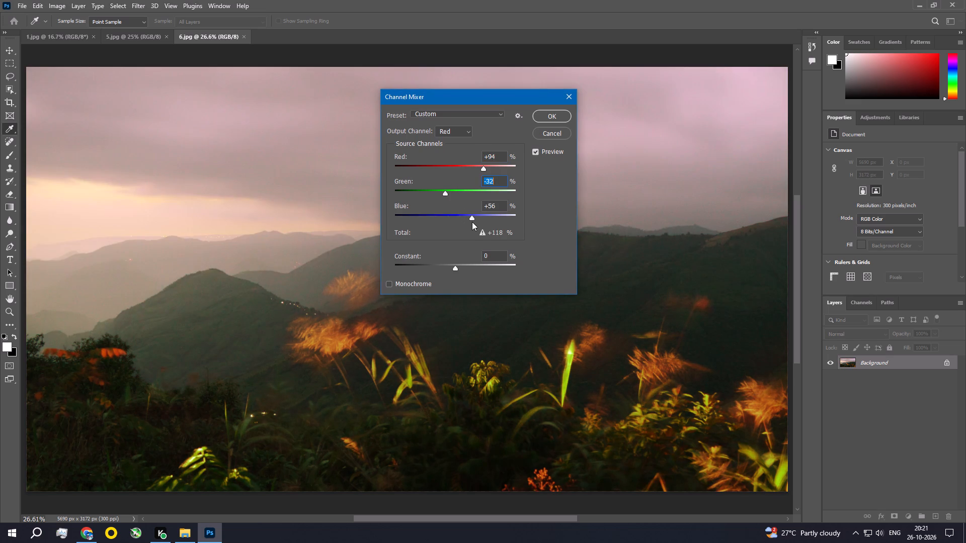
drag(472, 222, 464, 222)
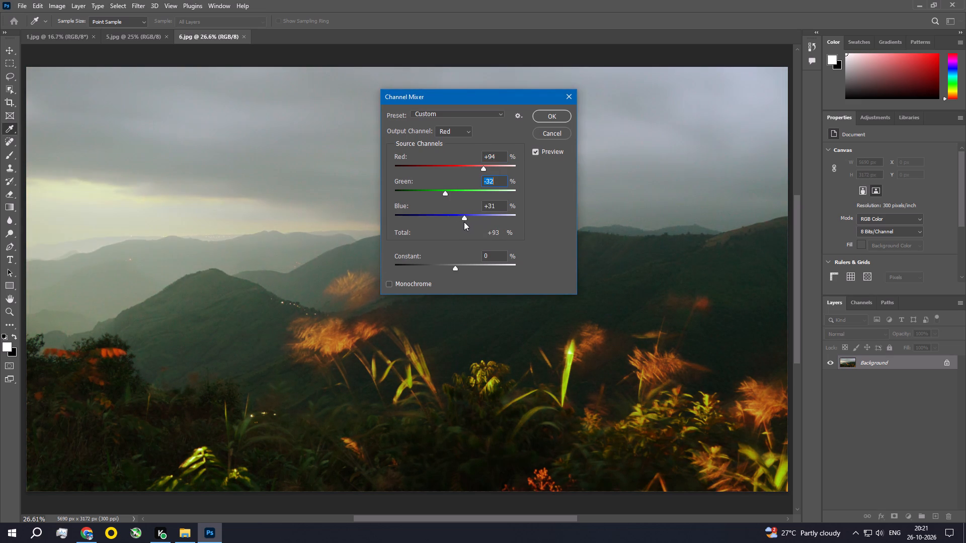
drag(464, 222, 463, 222)
click(545, 116)
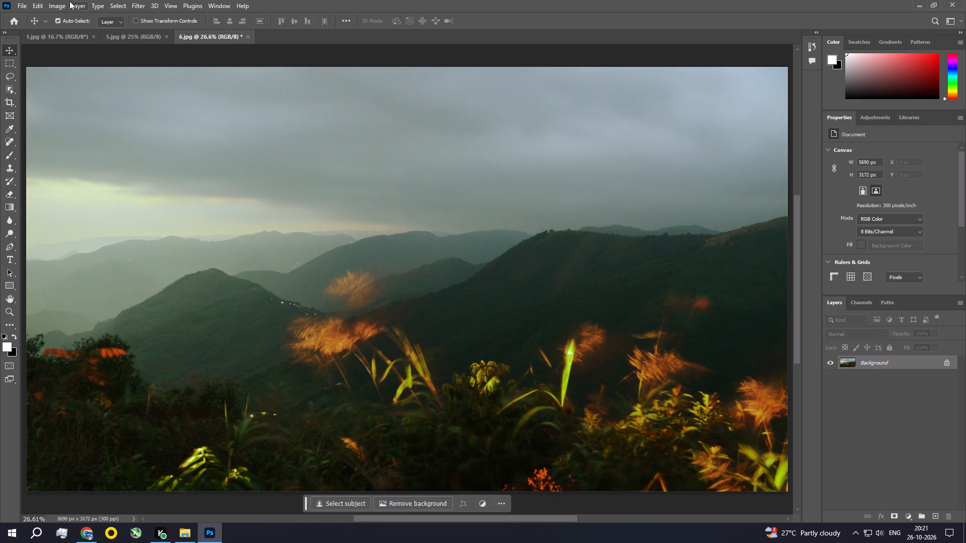
click(69, 1)
click(279, 79)
Save a JPEG copy of 6.jpg as 6 copy in New folder, accepting the offered JPEG options.
click(17, 4)
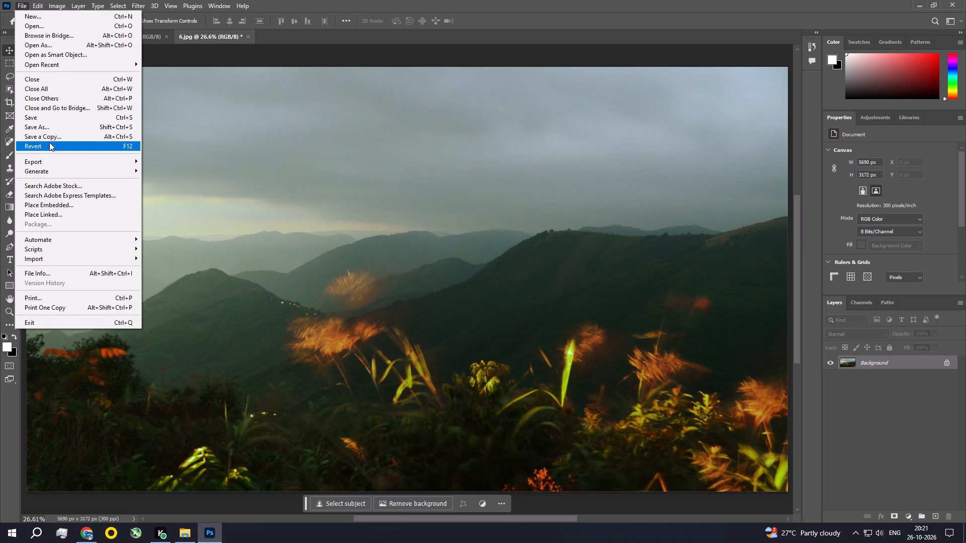
click(51, 136)
double_click(109, 97)
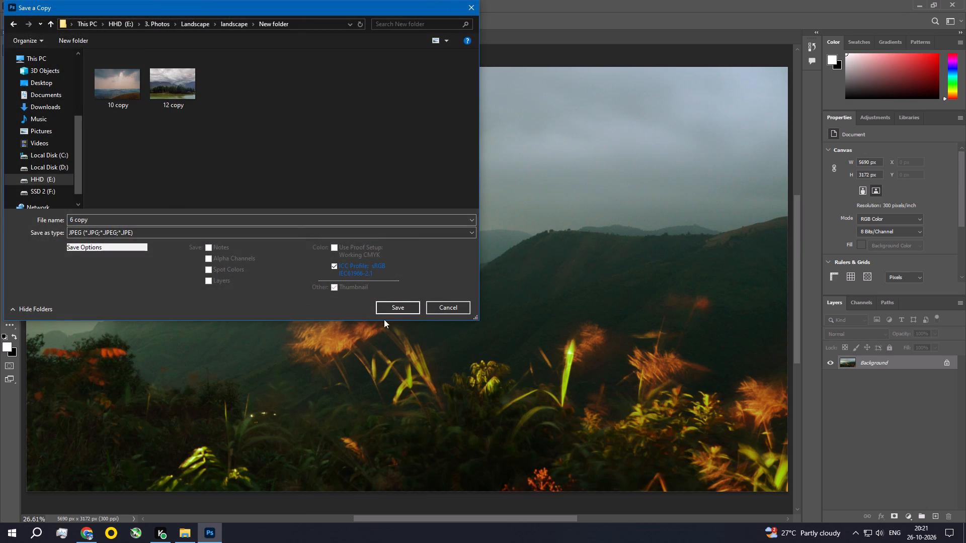
click(403, 306)
click(553, 131)
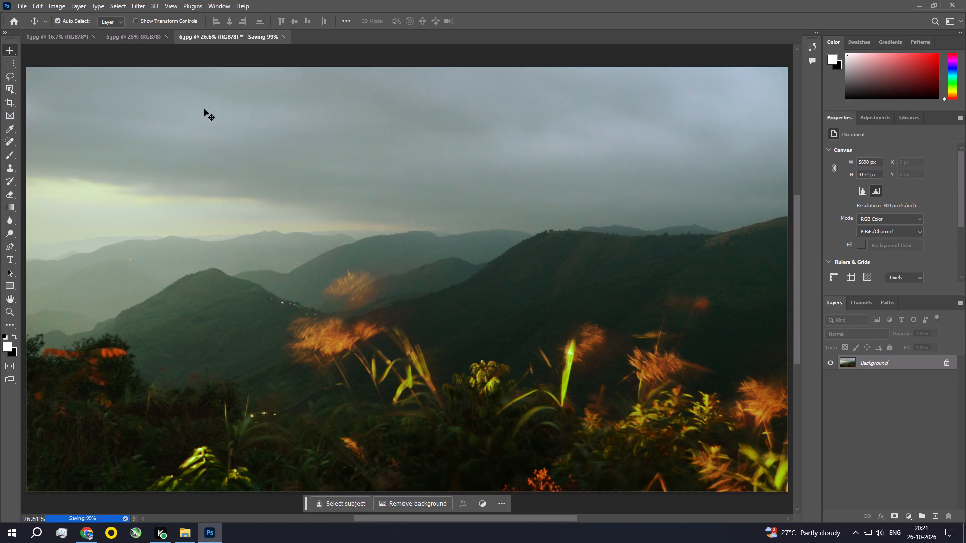
Close the 6.jpg photo without saving changes to the original.
click(249, 38)
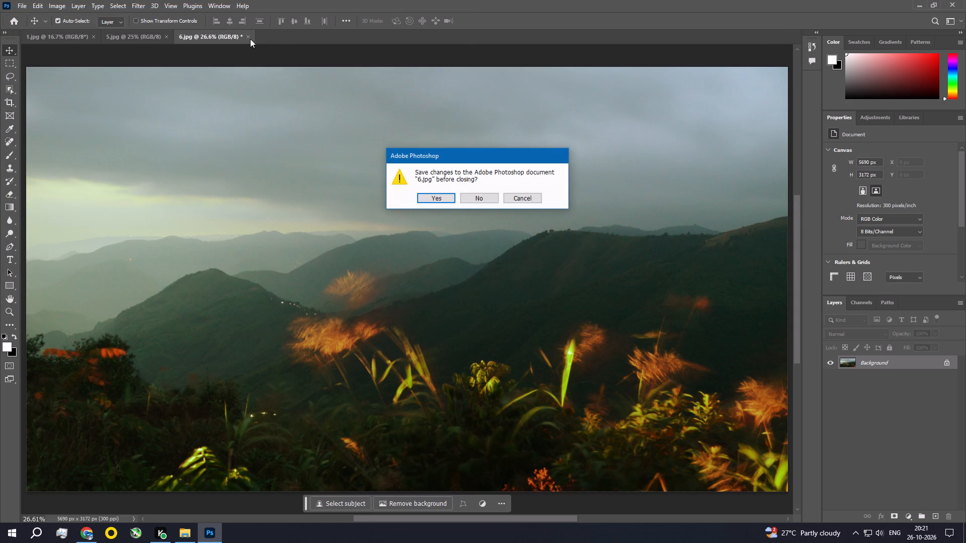
click(485, 193)
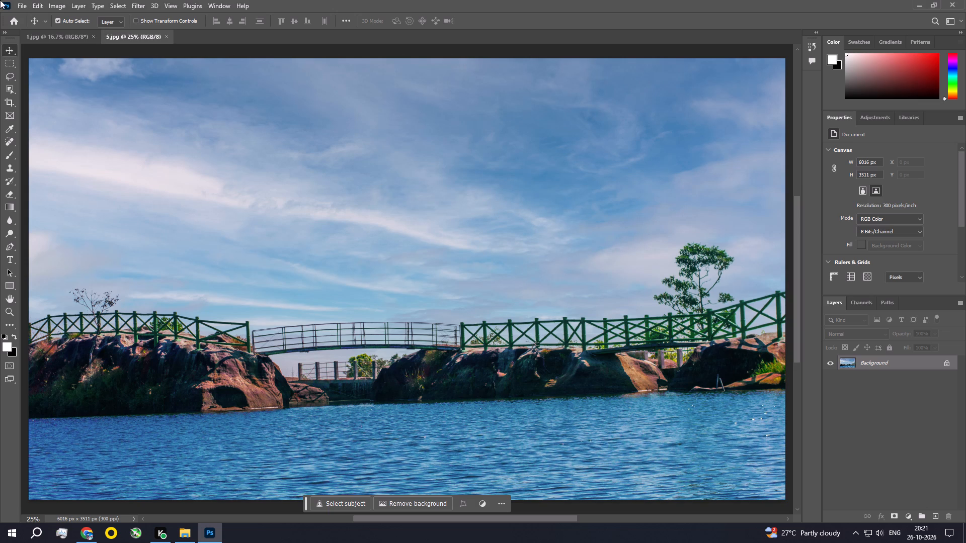
Apply a Photo Filter to the 5.jpg bridge photo using Warming Filter (85) at 25% density.
click(60, 5)
click(74, 31)
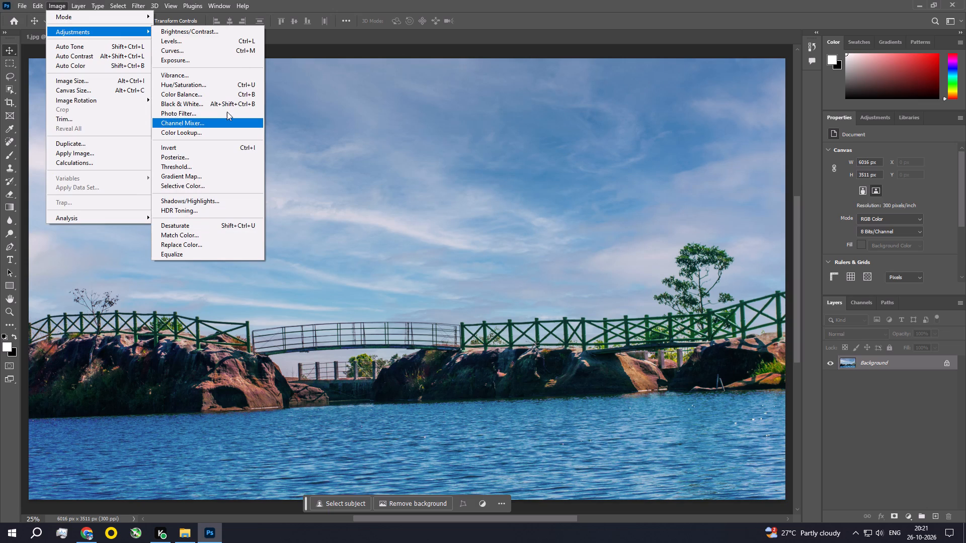
click(227, 111)
click(706, 137)
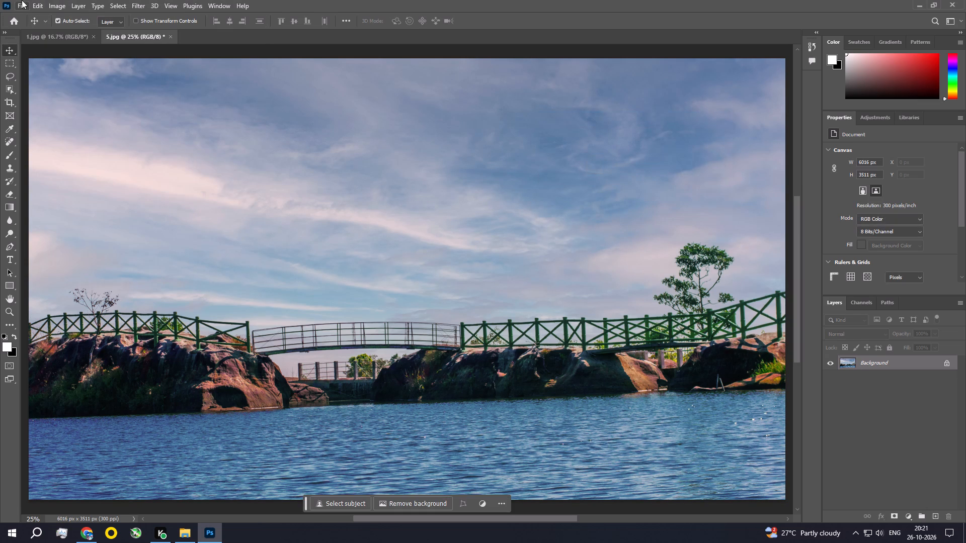
Save a JPEG copy of 5.jpg as 5 copy in New folder at maximum quality 12.
click(20, 0)
click(59, 136)
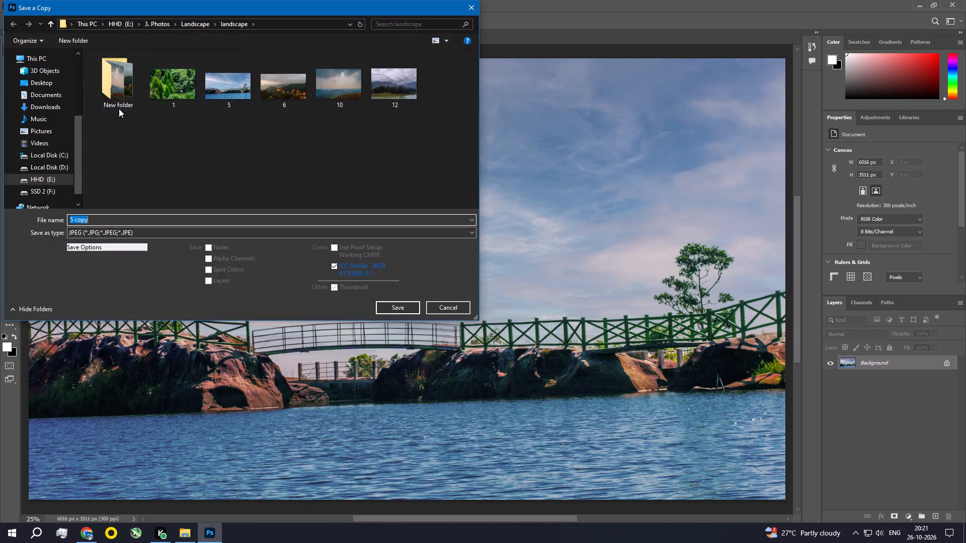
double_click(103, 94)
click(408, 305)
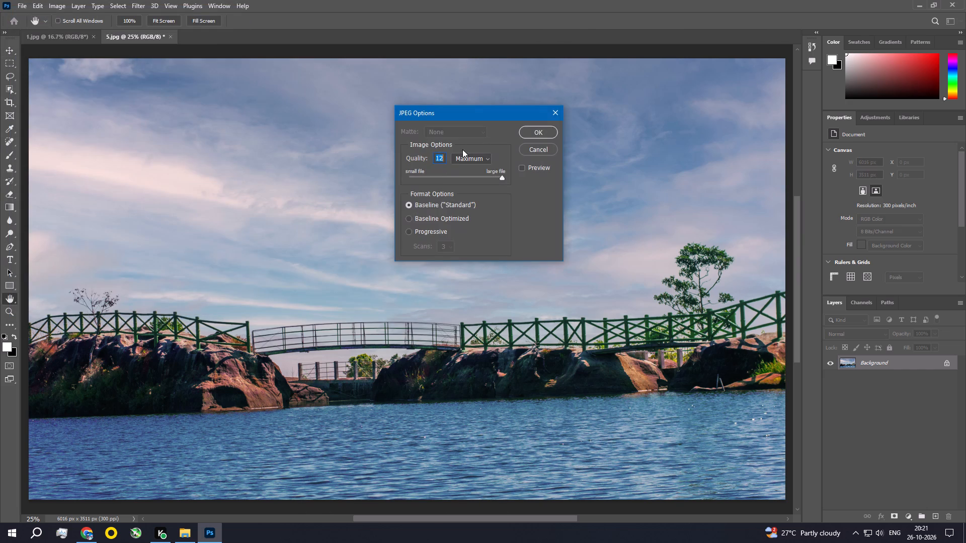
click(524, 130)
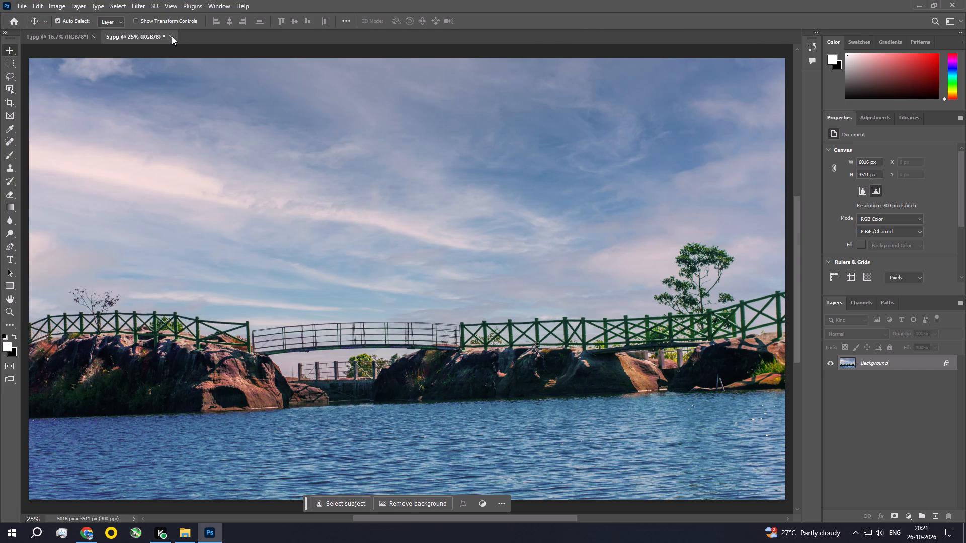
Close the 5.jpg photo without saving changes to the original.
click(172, 36)
click(476, 202)
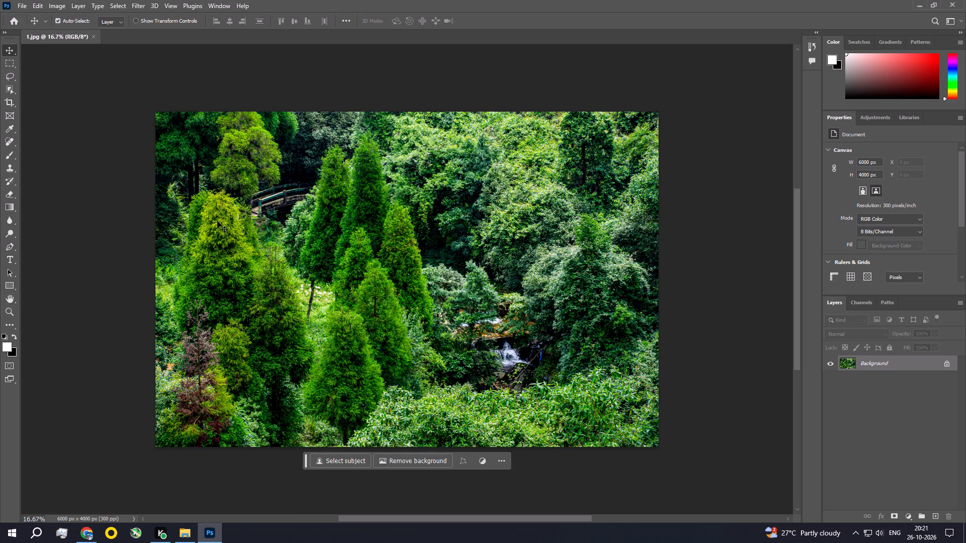
Apply a Photo Filter to the 1.jpg forest photo using Warming Filter (85) at 25% density with luminosity preserved.
click(58, 1)
click(73, 33)
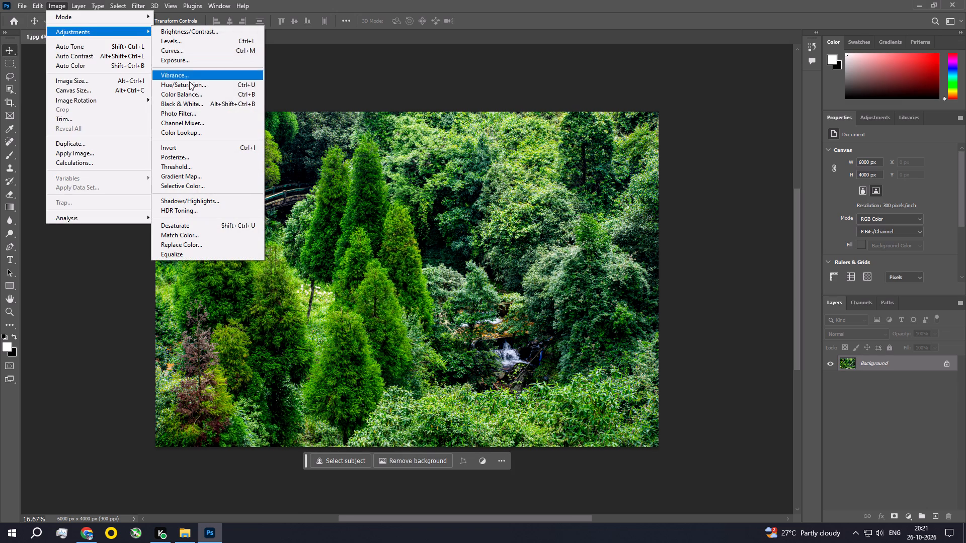
click(195, 115)
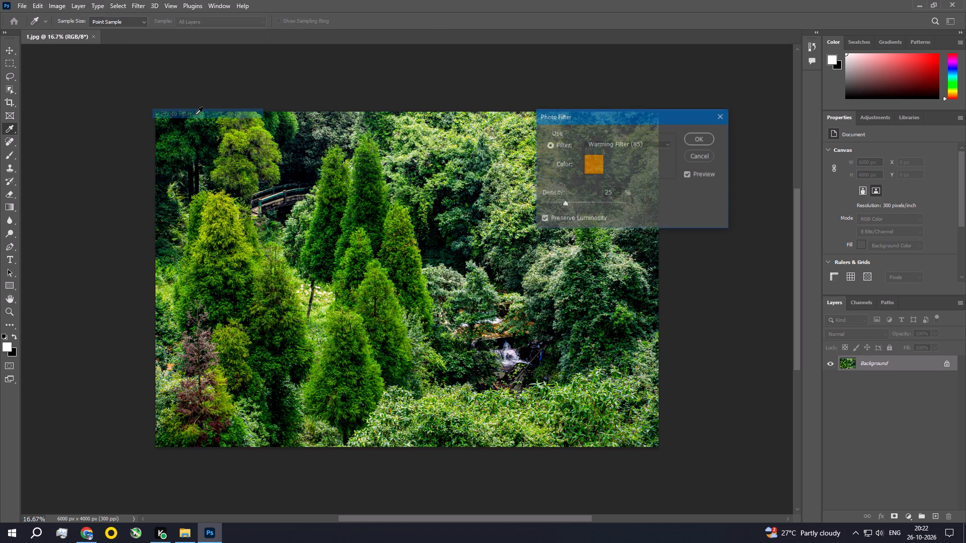
click(701, 136)
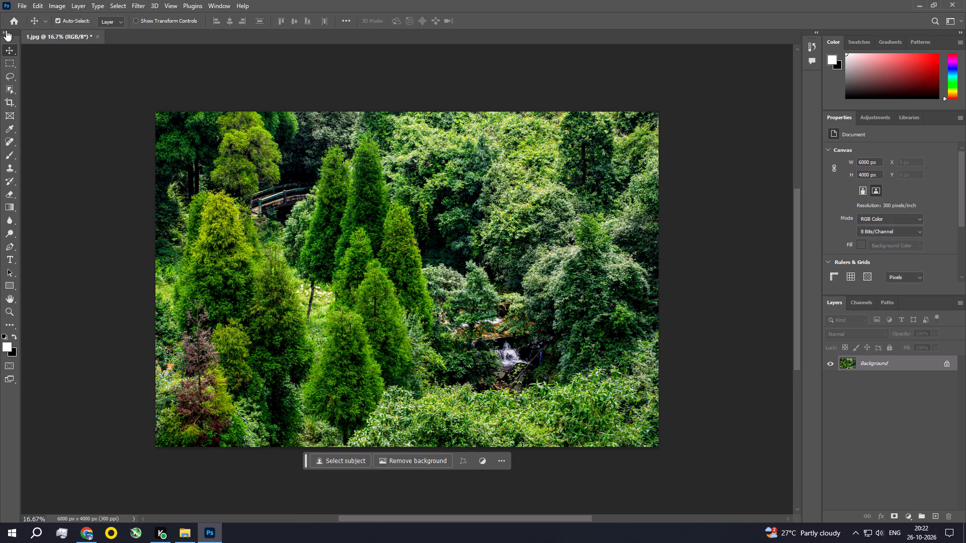
Save a JPEG copy of 1.jpg as 1 copy in New folder at maximum quality 12.
click(21, 2)
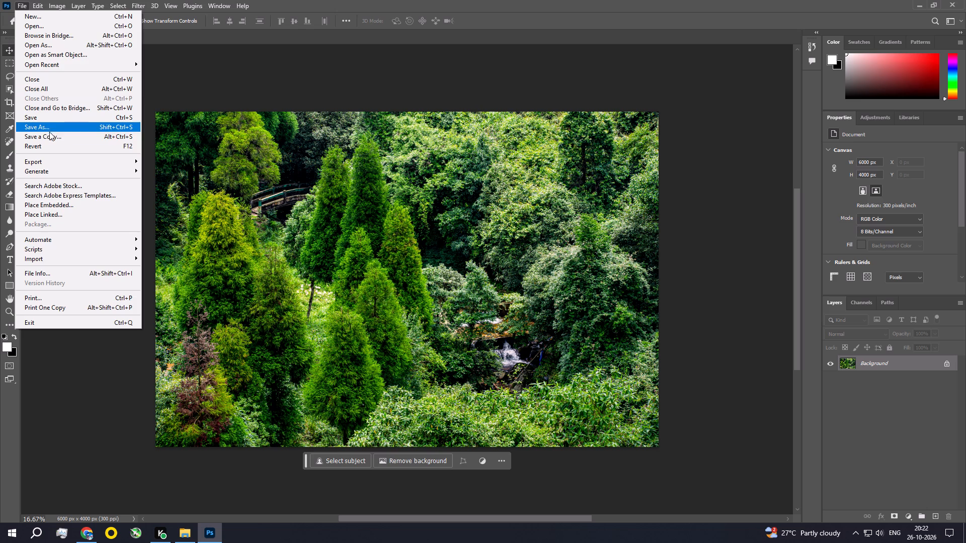
click(49, 136)
double_click(120, 80)
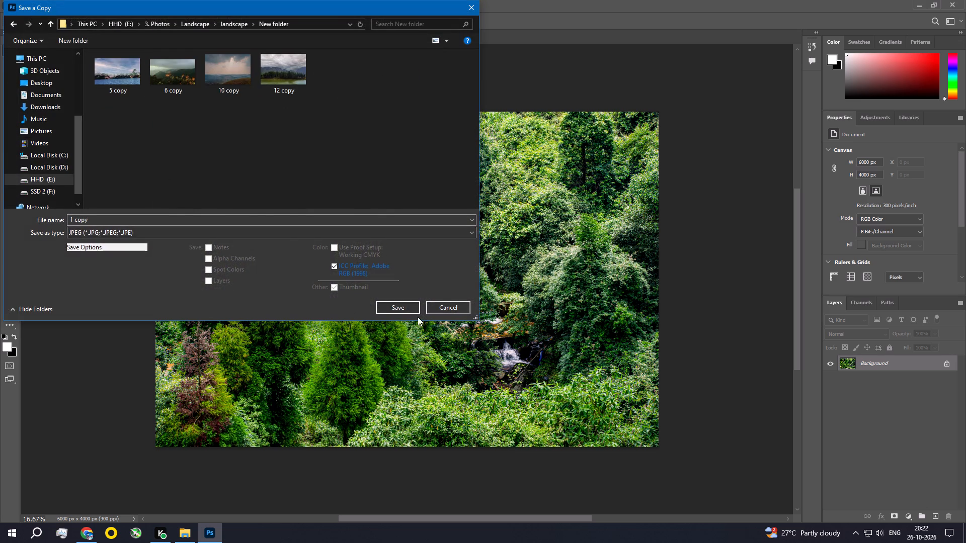
click(407, 310)
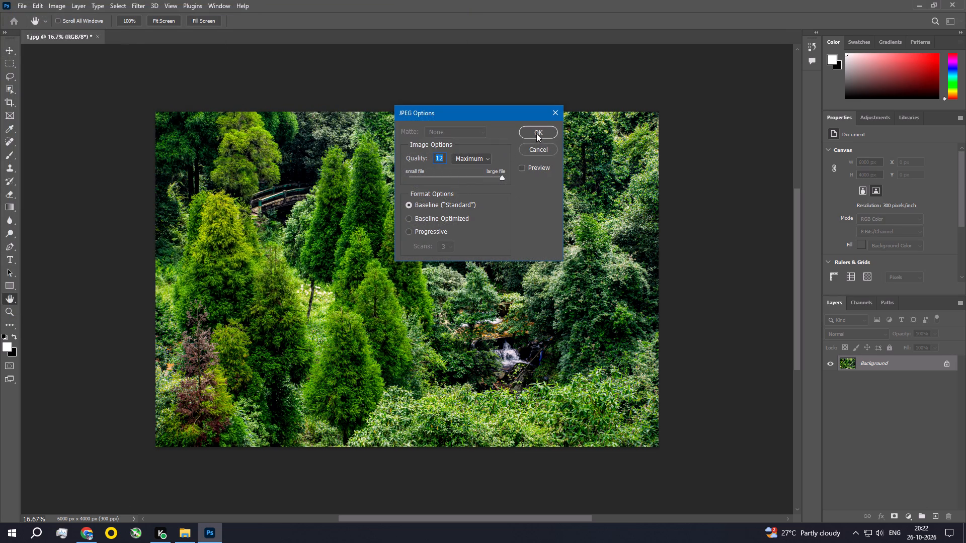
click(536, 133)
Examine the filtered forest photo up close around the conifers and the small waterfall, up to 100% zoom.
key(ctrl+space)
key(ctrl+space)
key(ctrl+space)
key(ctrl+space)
key(ctrl+space)
key(ctrl+space)
key(ctrl+space)
key(ctrl+space)
key(ctrl+space)
key(ctrl+space)
key(ctrl+space)
key(ctrl+space)
key(ctrl+space)
key(ctrl+space)
key(ctrl+space)
key(ctrl+space)
key(ctrl+space)
key(ctrl+space)
key(ctrl+space)
key(ctrl+space)
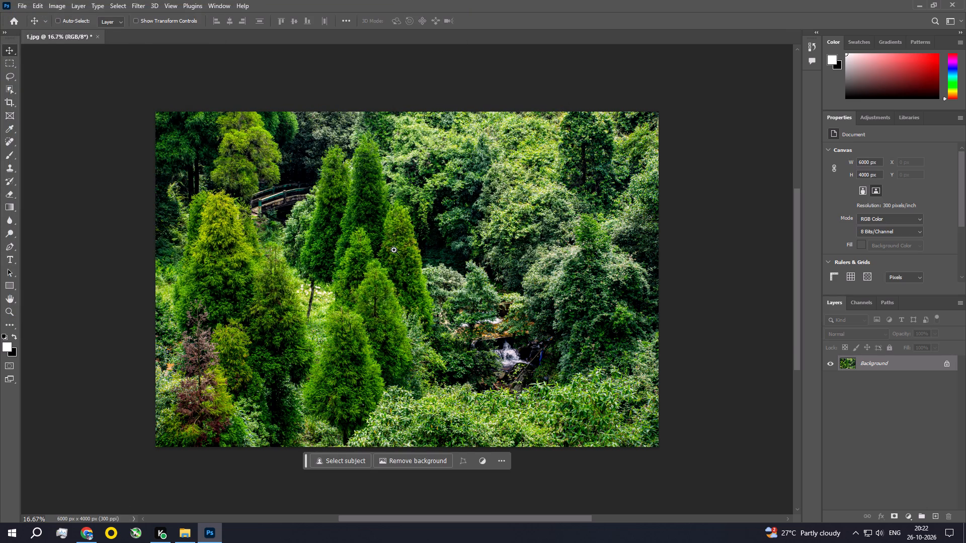
ctrl+double_click(394, 250)
ctrl+click(394, 250)
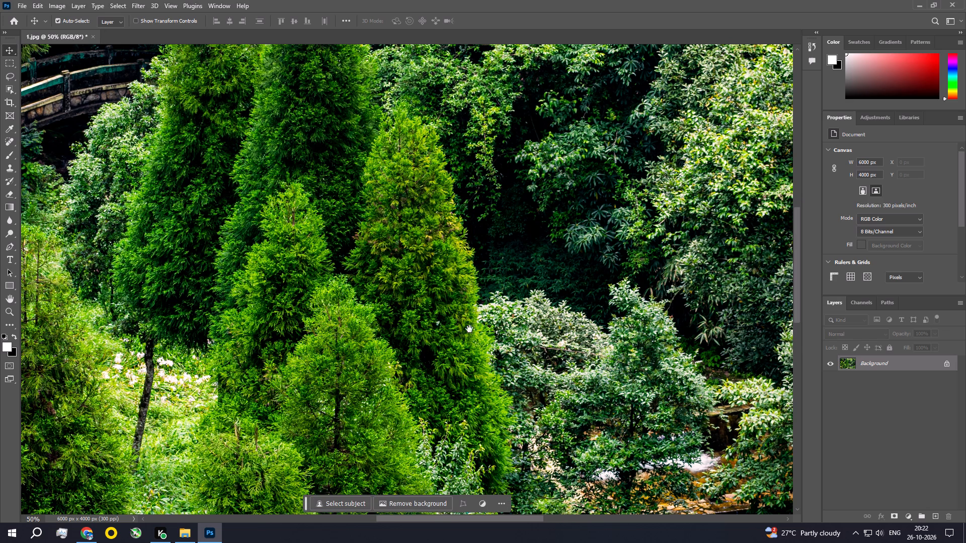
drag(498, 344, 190, 198)
drag(289, 339, 226, 198)
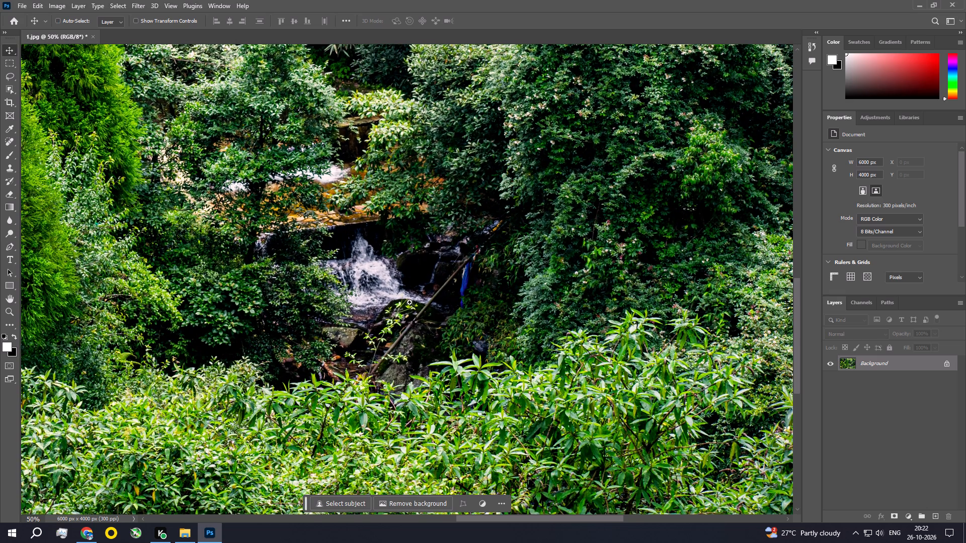
ctrl+double_click(424, 304)
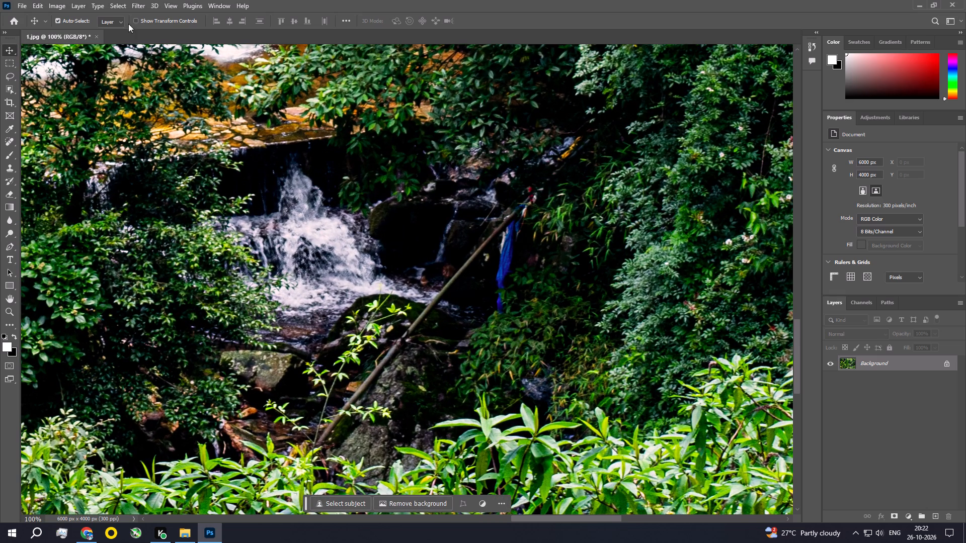
Close the 1.jpg photo without saving changes to the original.
click(96, 37)
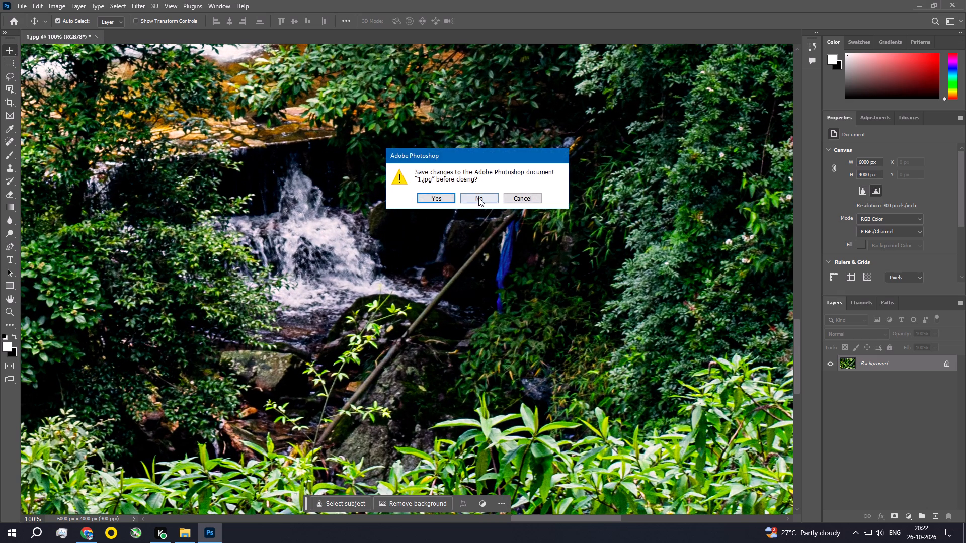
click(478, 198)
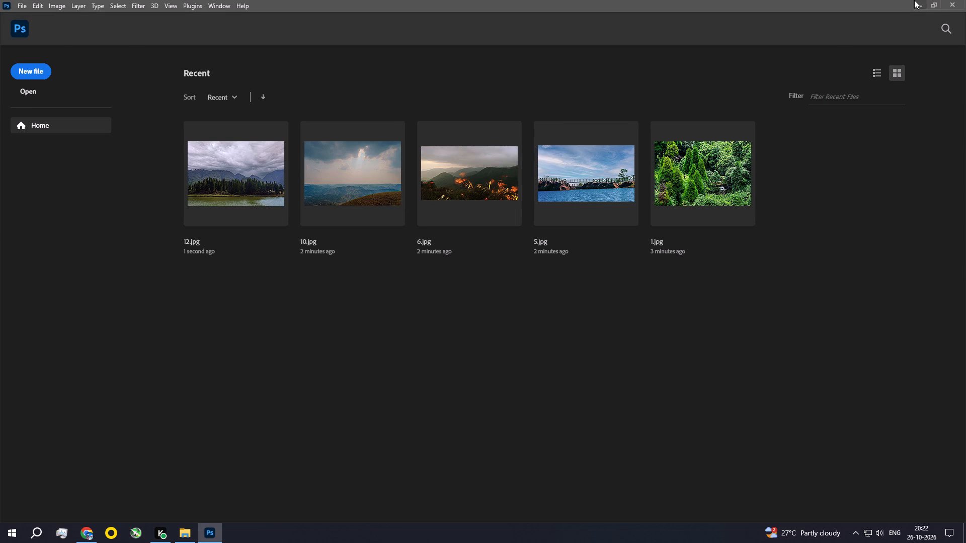
Switch to File Explorer and browse the folders under 3. Photos on the E: drive, starting from the landscape folder.
click(914, 0)
click(355, 285)
click(107, 90)
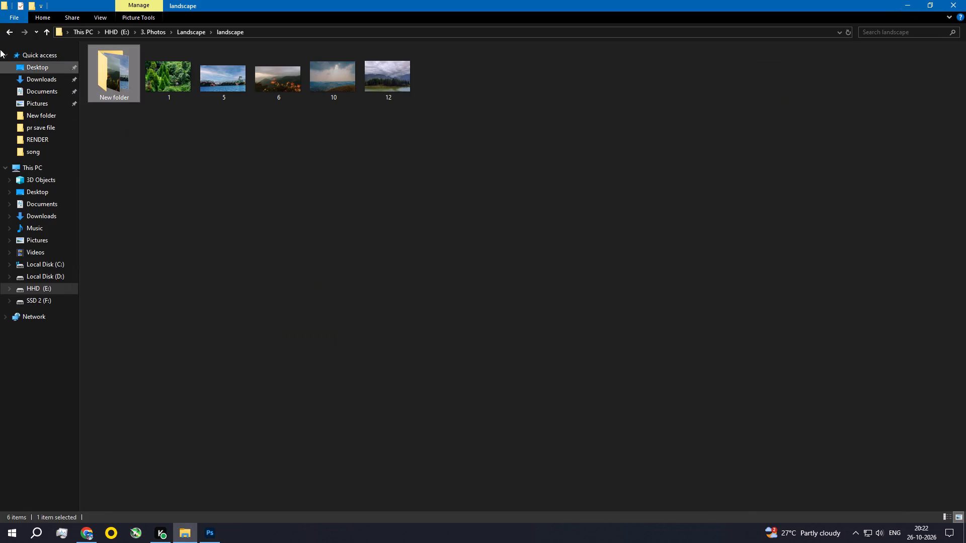
click(9, 33)
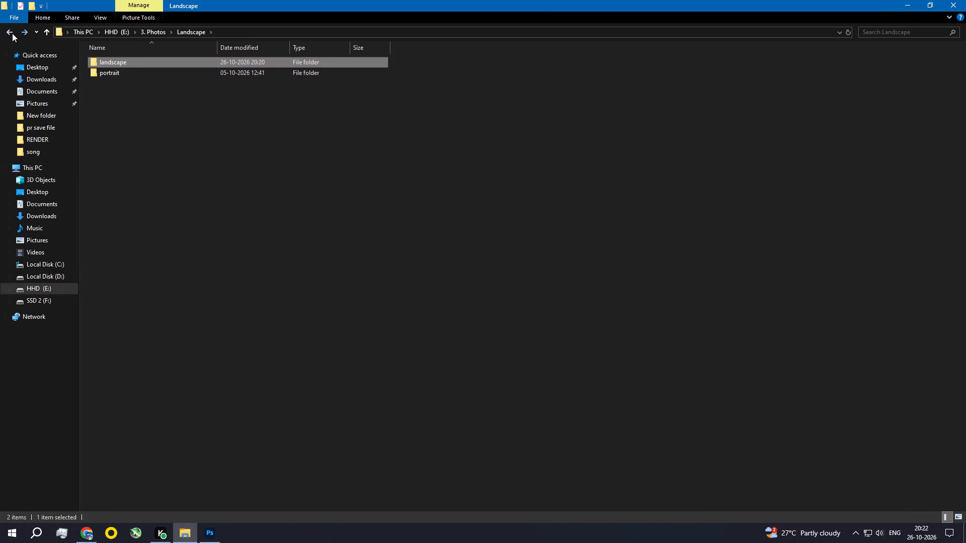
click(12, 33)
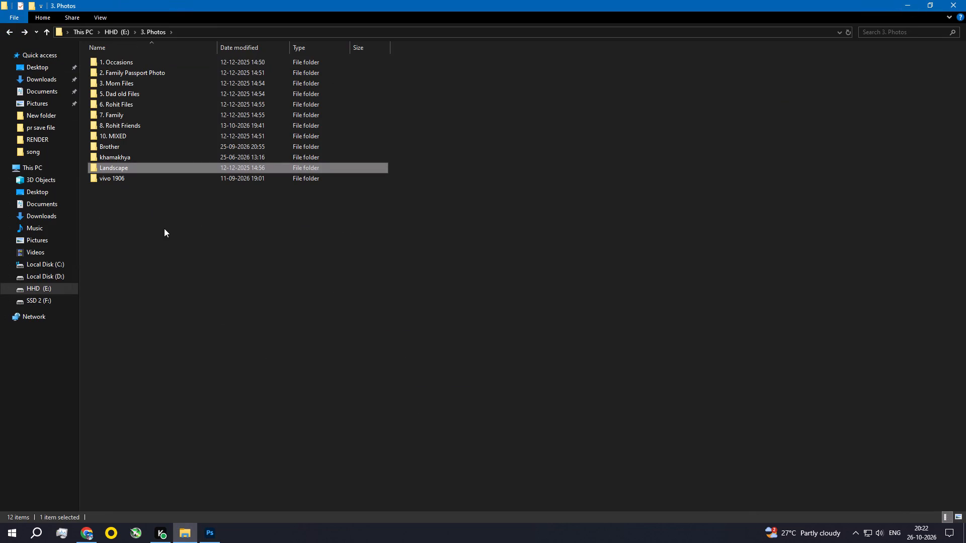
double_click(180, 104)
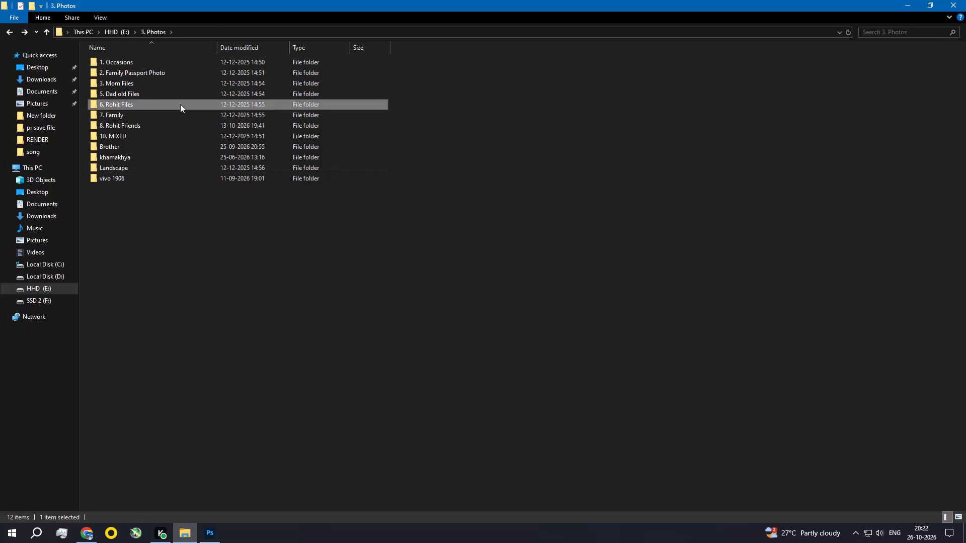
click(5, 31)
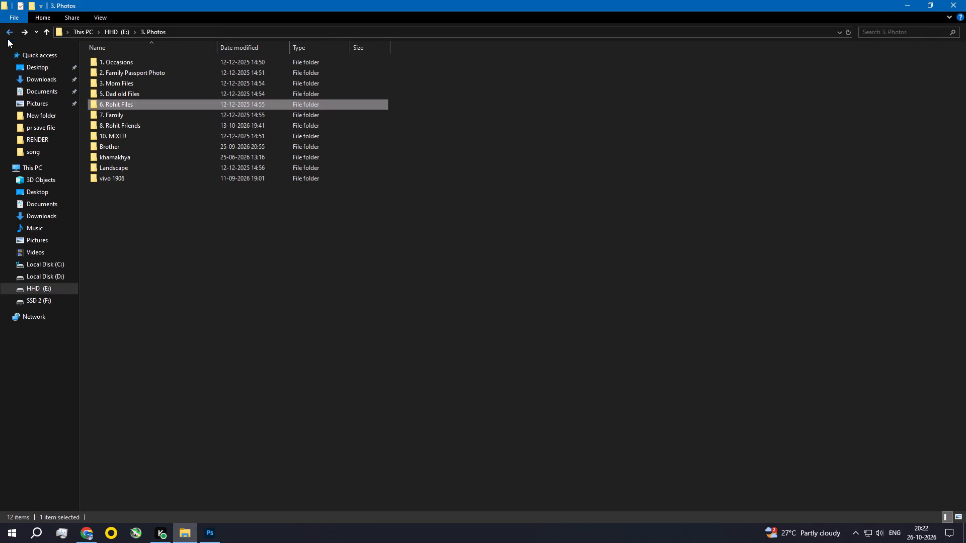
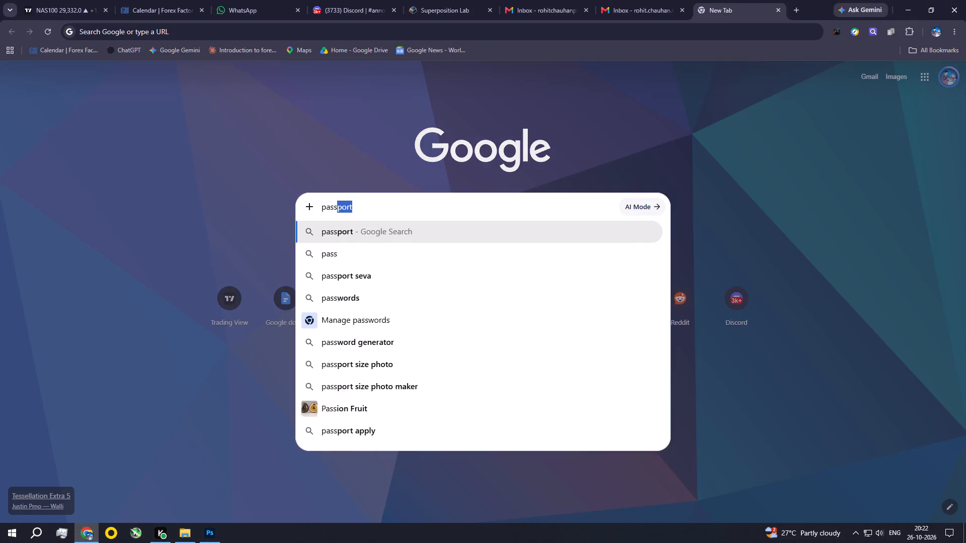
Search Google for "passport photo" and look at the Cutout.pro passport photo maker page before returning to the results.
text(ort photo)
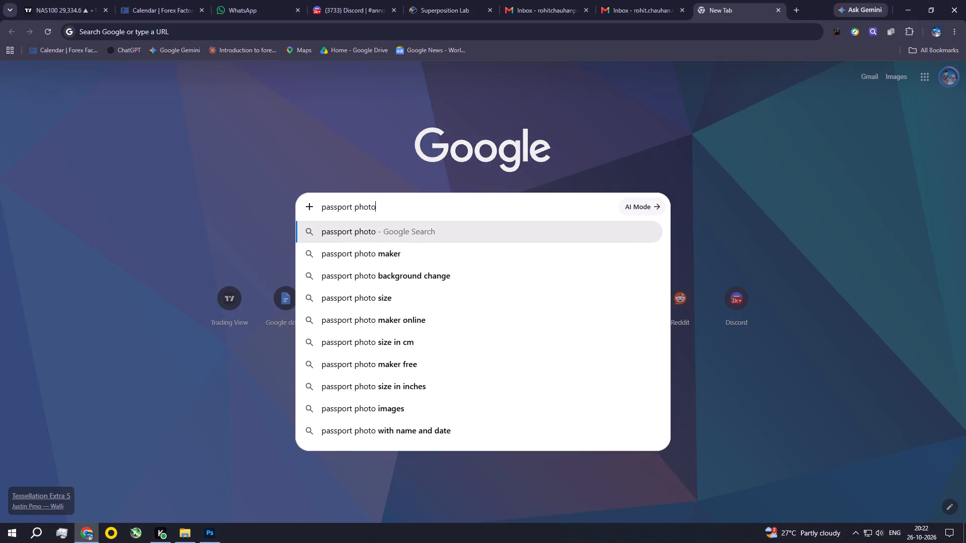
key(Return)
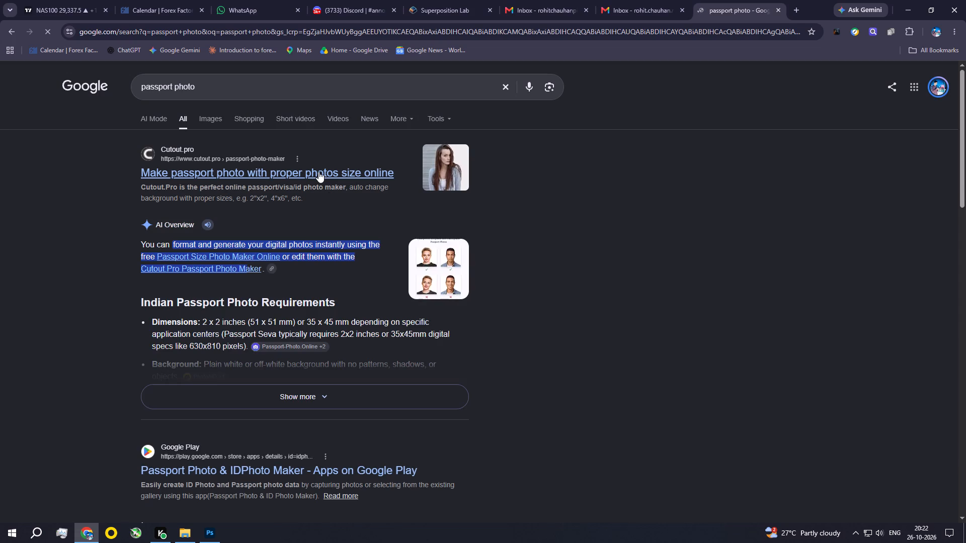
click(319, 170)
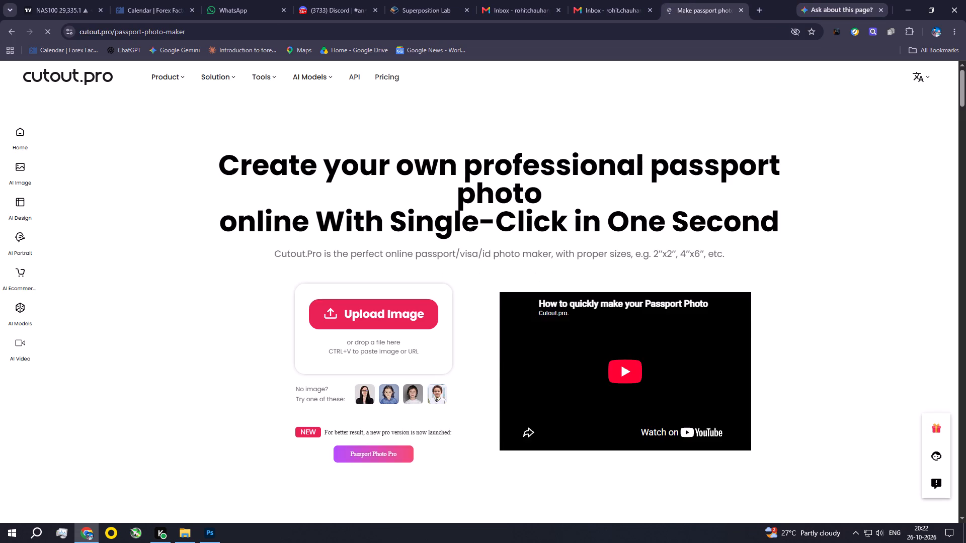
click(12, 29)
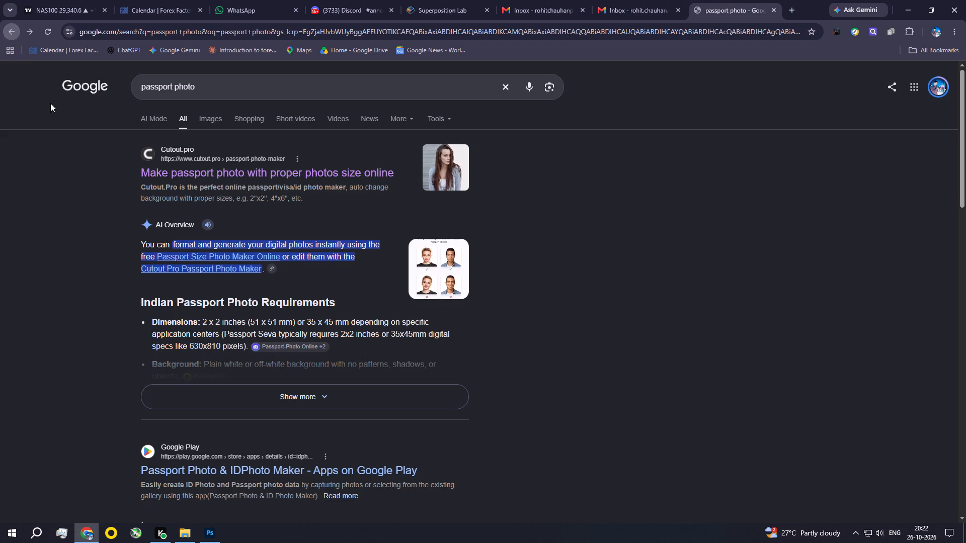
Look through the passport photo image results, previewing the Passport Photo Editor portrait and visiting its source page.
scroll(243, 277, down, 2)
scroll(247, 287, up, 1)
scroll(247, 287, down, 3)
scroll(269, 329, up, 2)
scroll(270, 335, down, 3)
click(311, 338)
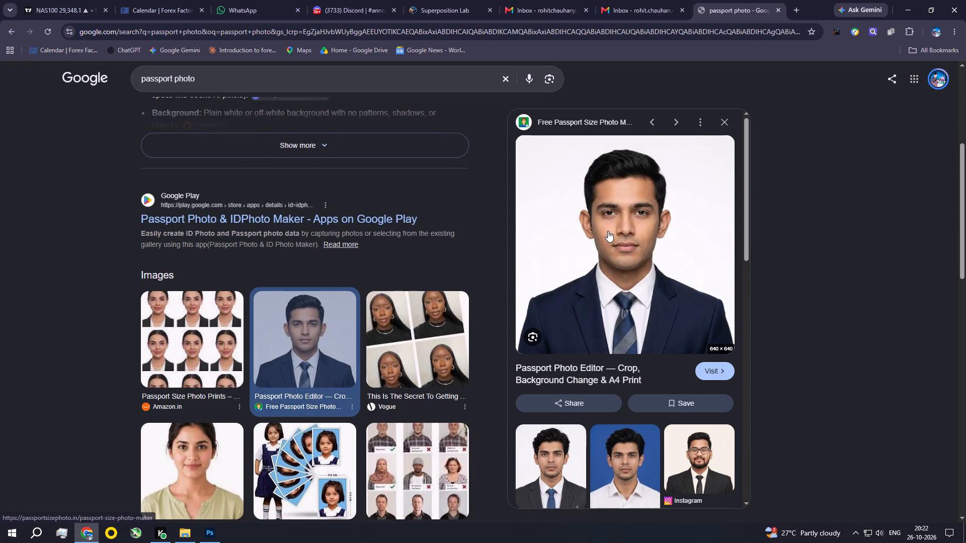
right_click(645, 199)
click(601, 176)
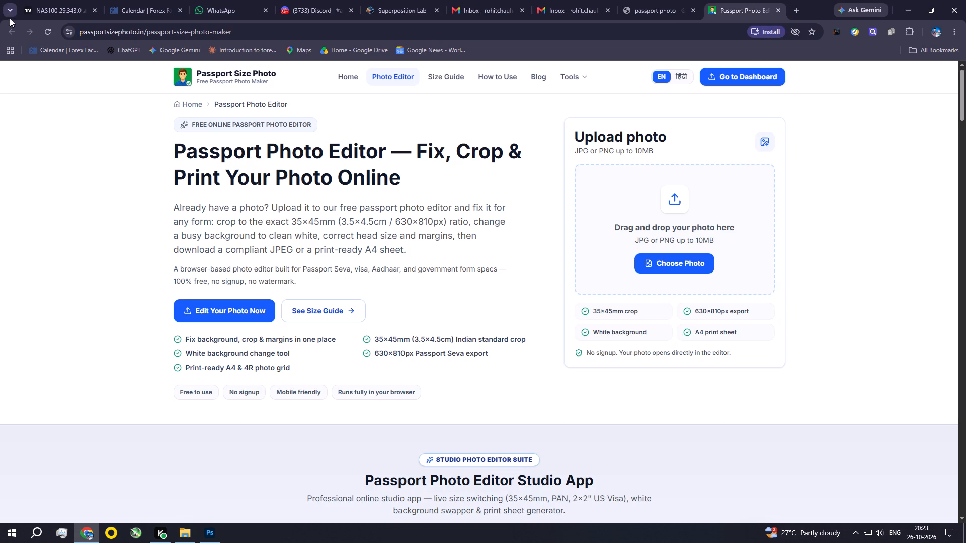
click(14, 36)
click(780, 11)
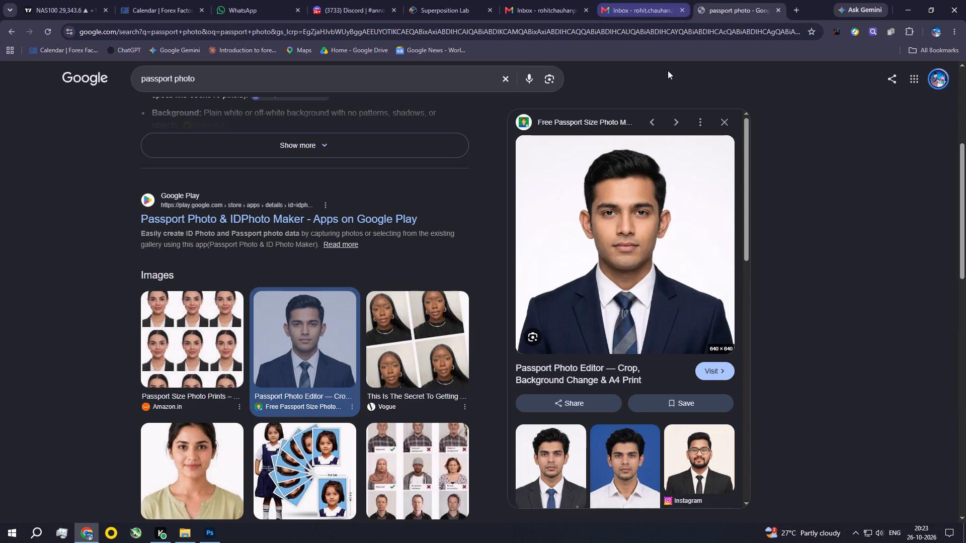
click(707, 370)
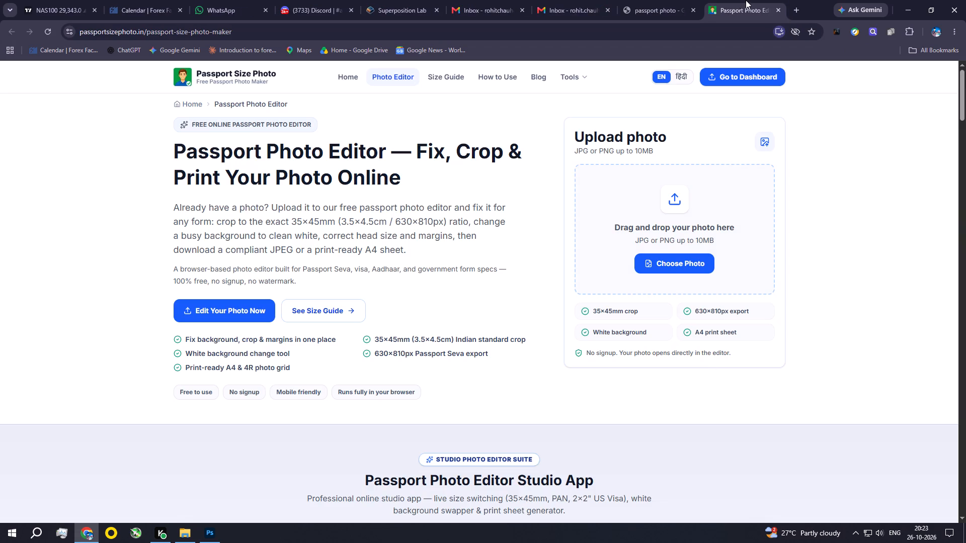
click(776, 10)
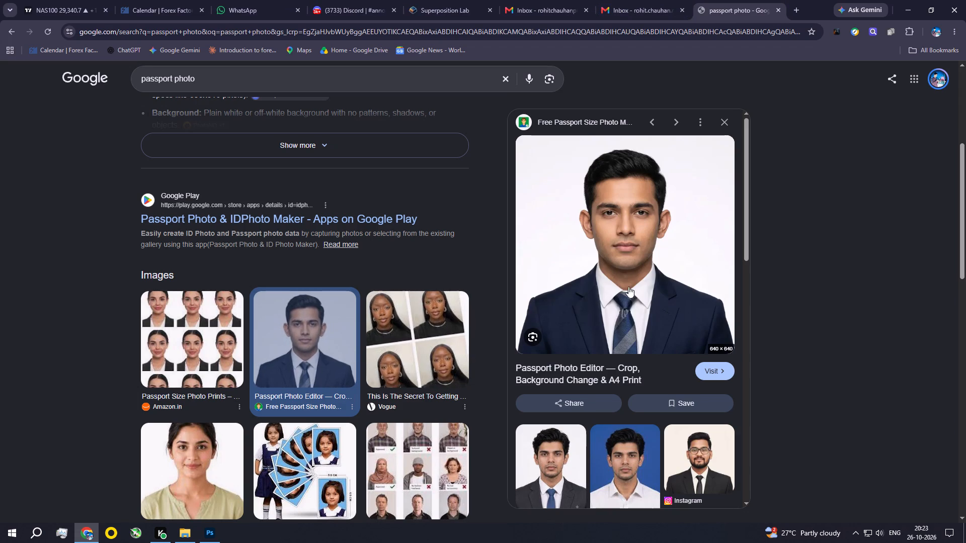
Preview the related portrait of a man in a black blazer on a blue background and capture it as a screen snip.
scroll(623, 313, down, 3)
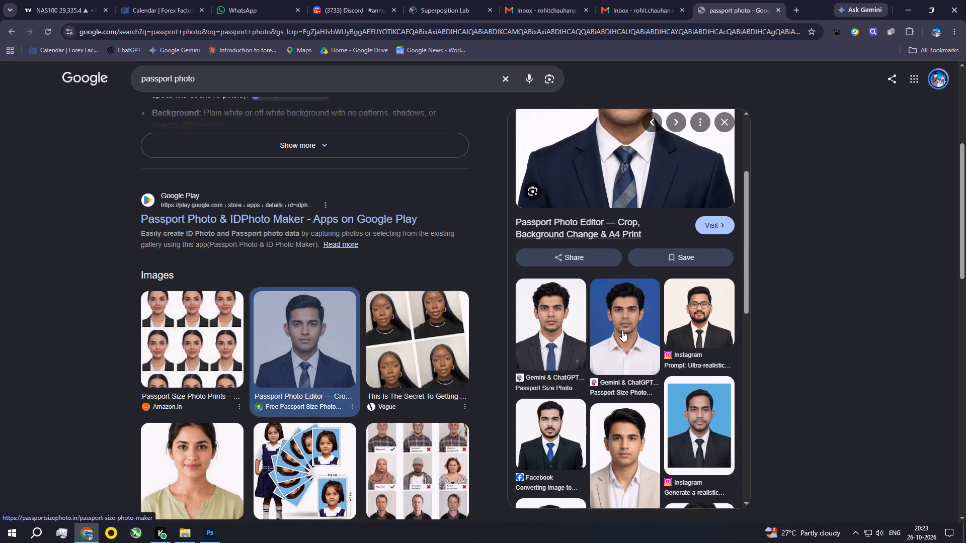
scroll(478, 357, down, 3)
scroll(598, 377, down, 1)
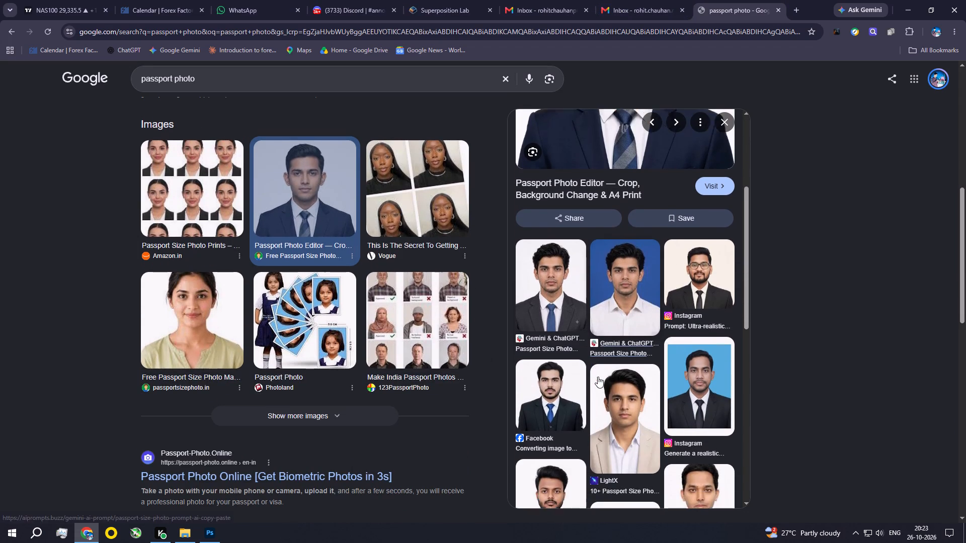
click(698, 375)
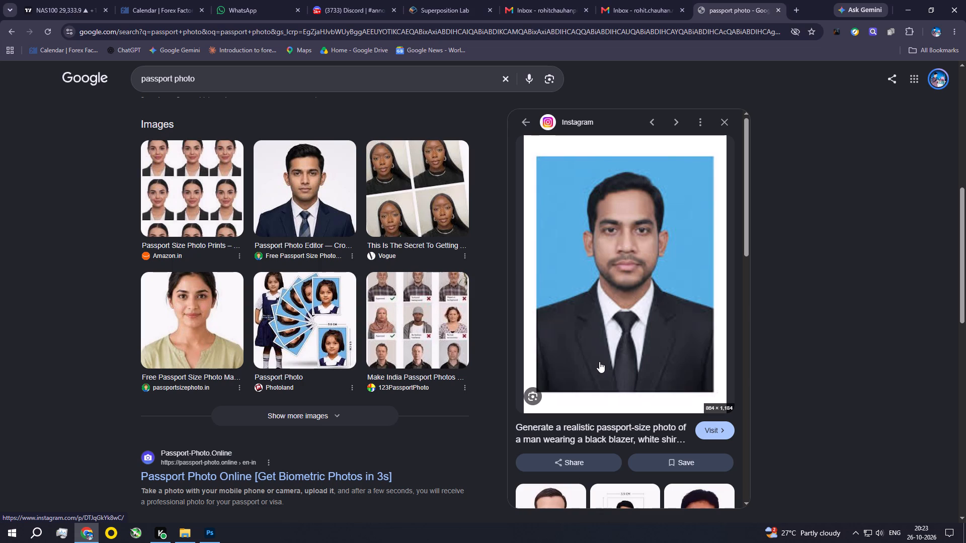
key(shift+super+s)
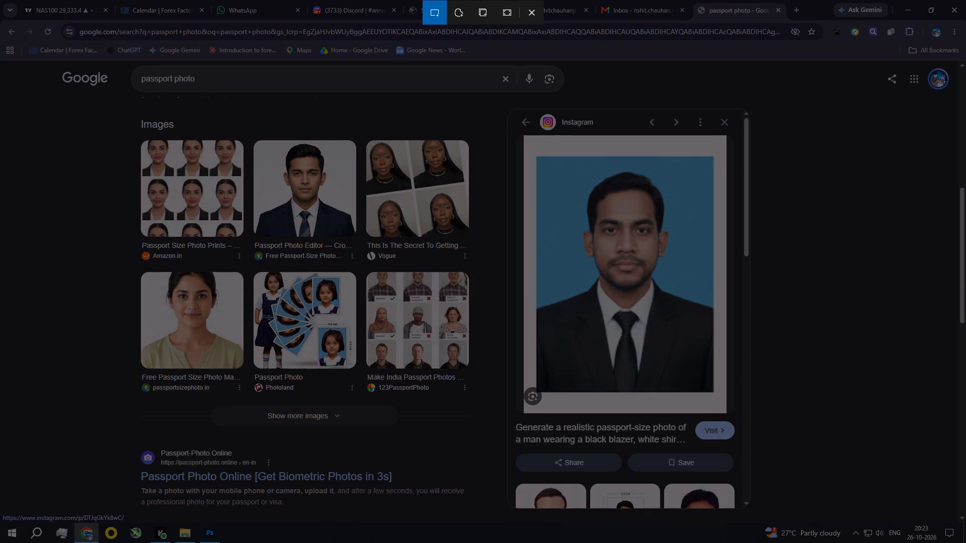
drag(531, 150, 720, 397)
Switch to Photoshop and create a new document 4 inches wide by 6 inches high at 300 pixels/inch.
click(210, 536)
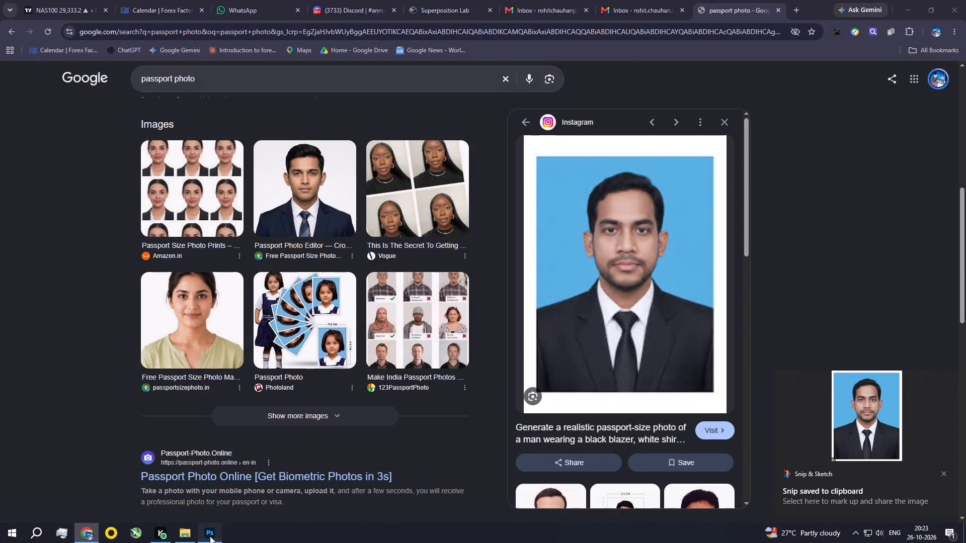
click(15, 25)
click(19, 2)
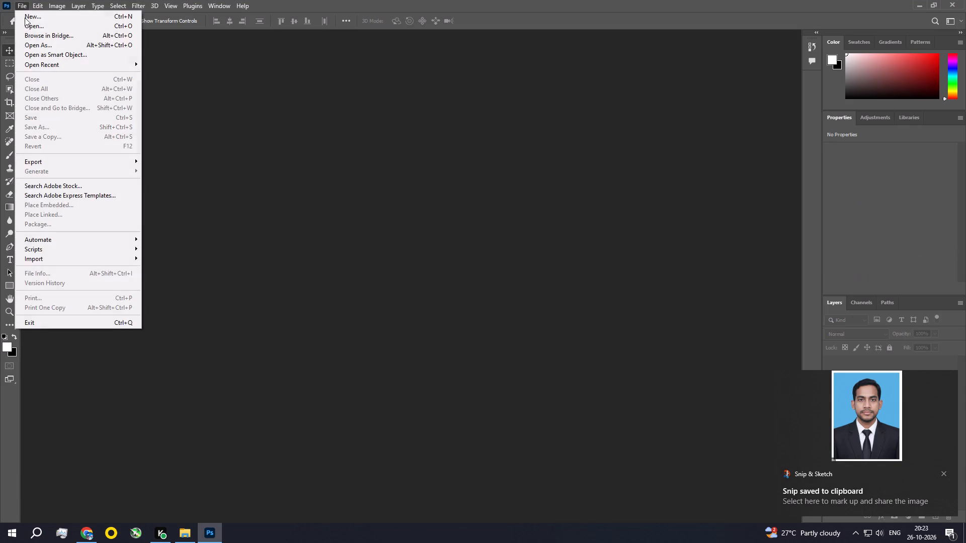
click(26, 19)
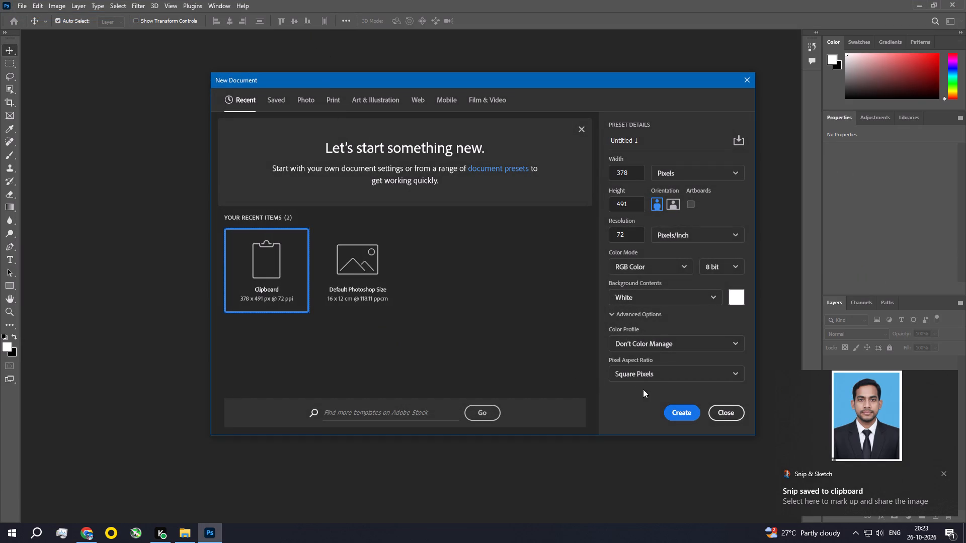
click(689, 179)
click(691, 204)
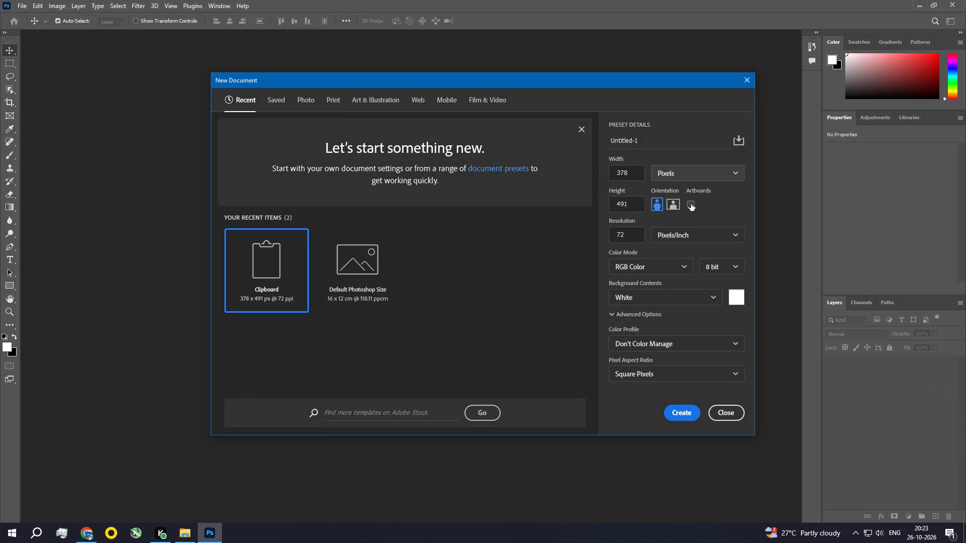
drag(638, 171, 552, 171)
key(4)
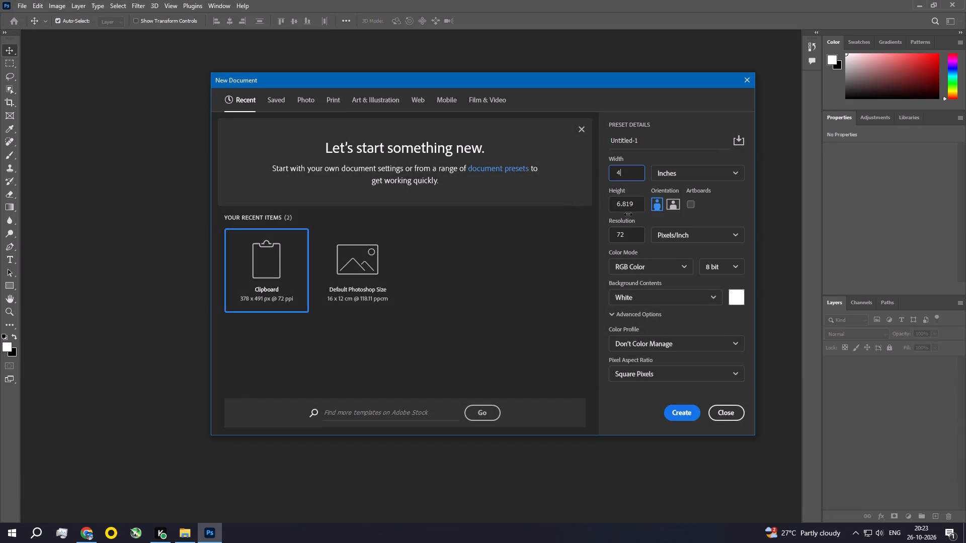
drag(639, 205, 524, 205)
drag(638, 207, 545, 206)
key(6)
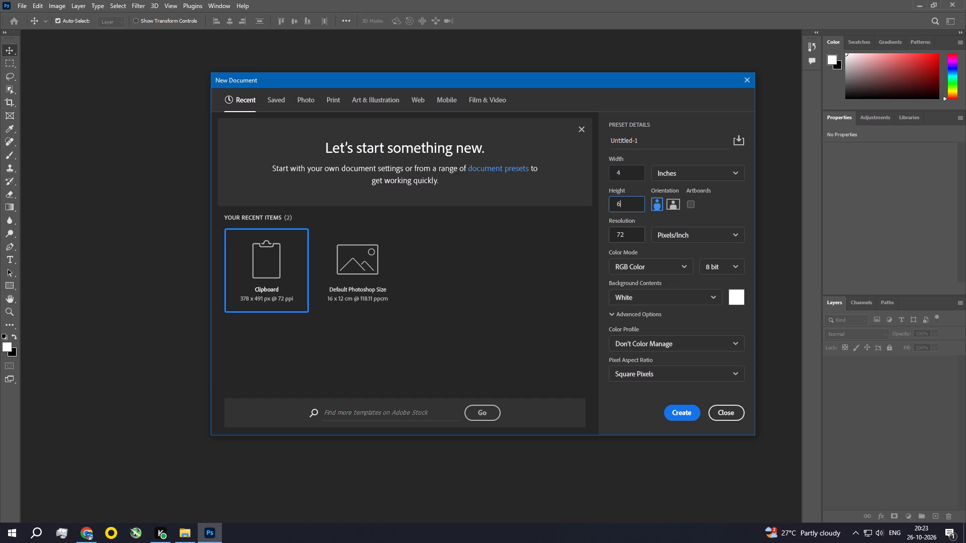
drag(628, 237, 595, 225)
key(3)
text(00)
click(684, 417)
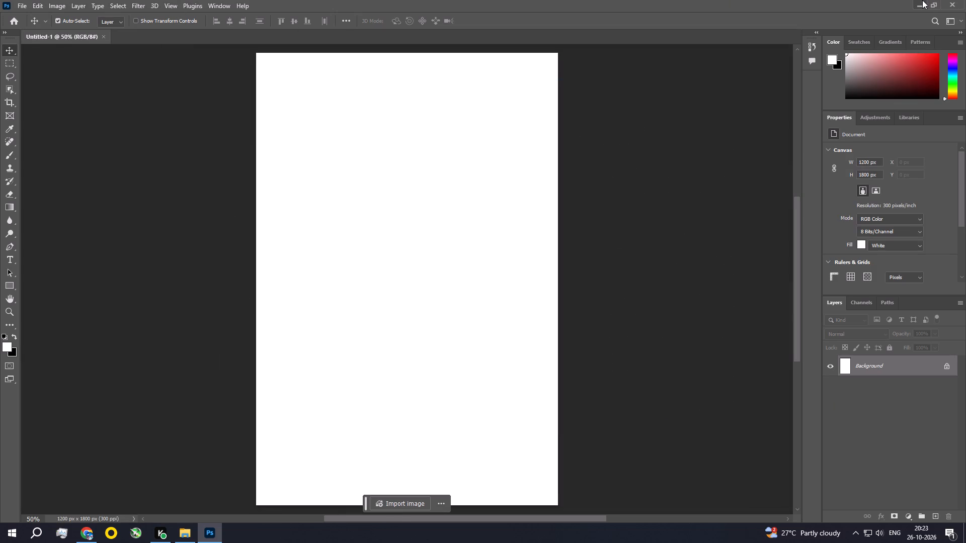
Paste the snipped portrait into the blank document.
key(ctrl+v)
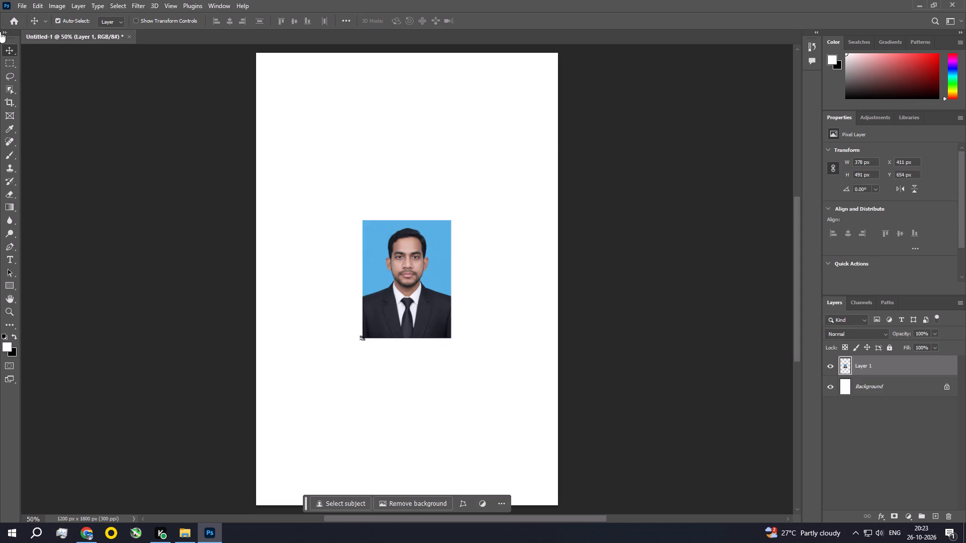
Crop the document to the pasted portrait at a 3 : 3.5 ratio, framing the head and shoulders within the photo's side edges.
click(10, 106)
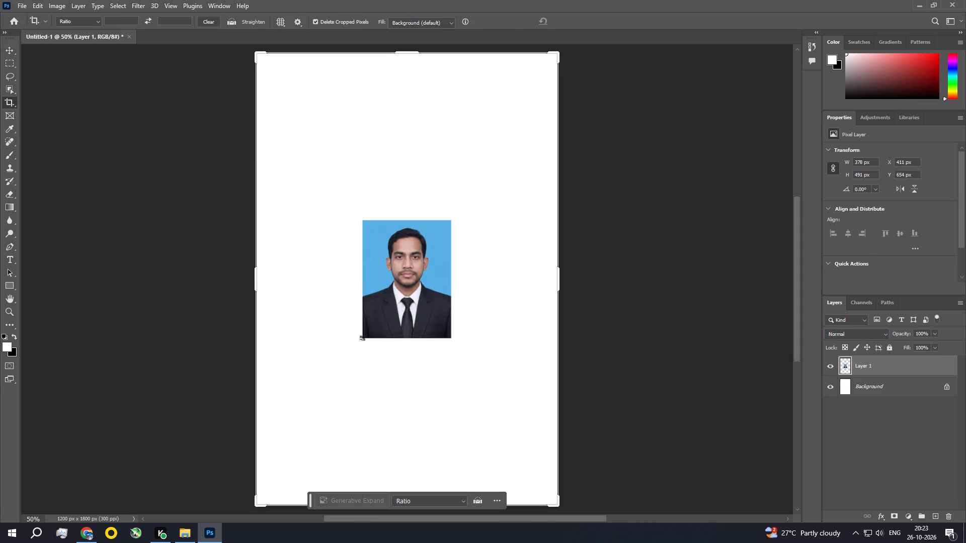
click(110, 19)
text(3cm)
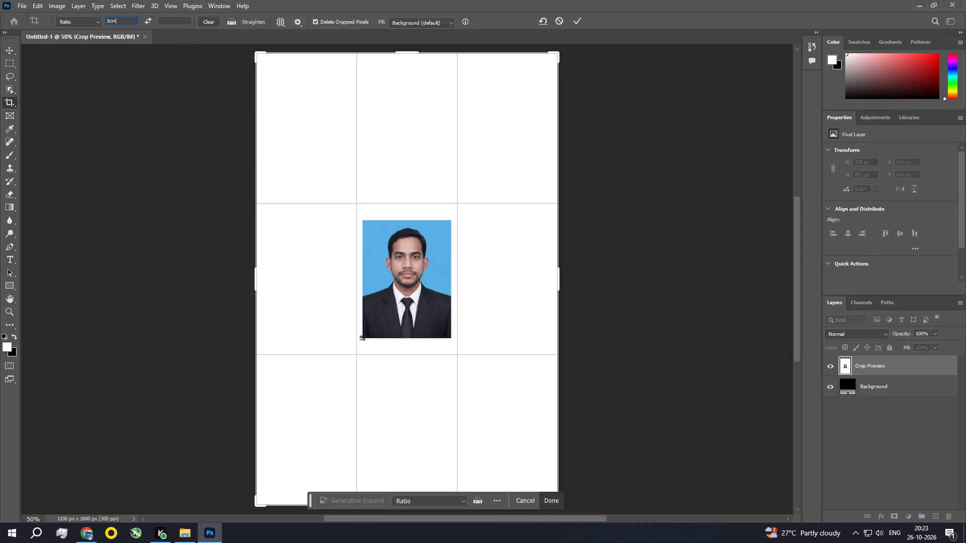
click(171, 21)
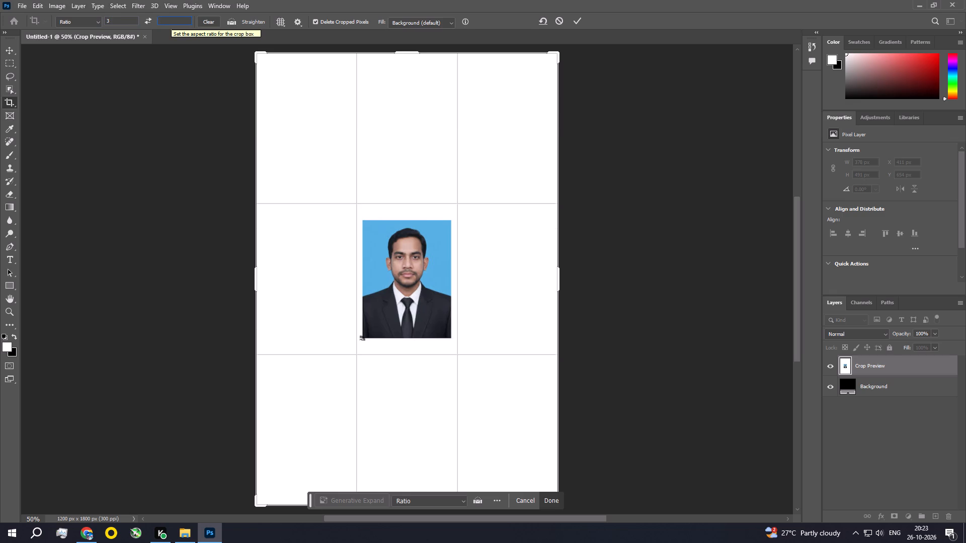
key(3)
key(period)
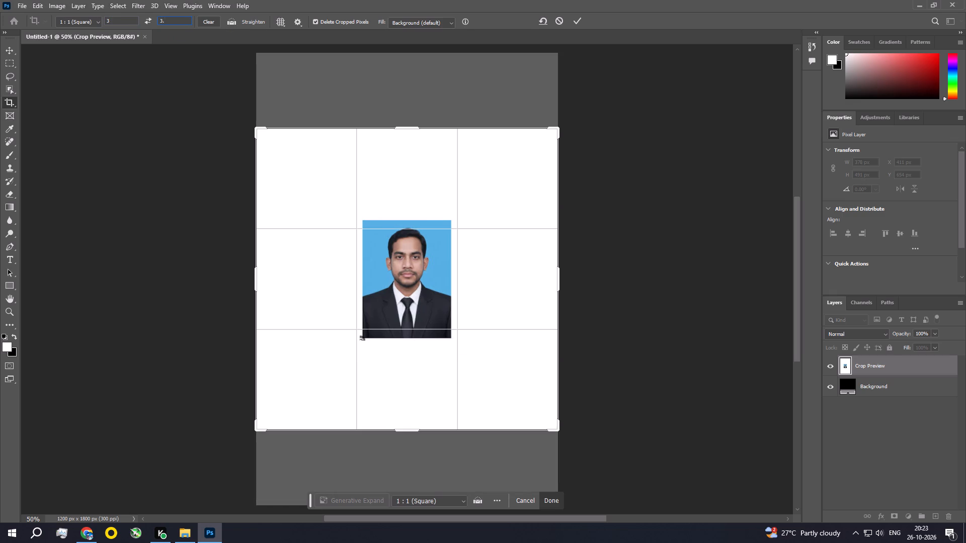
key(5)
text(co)
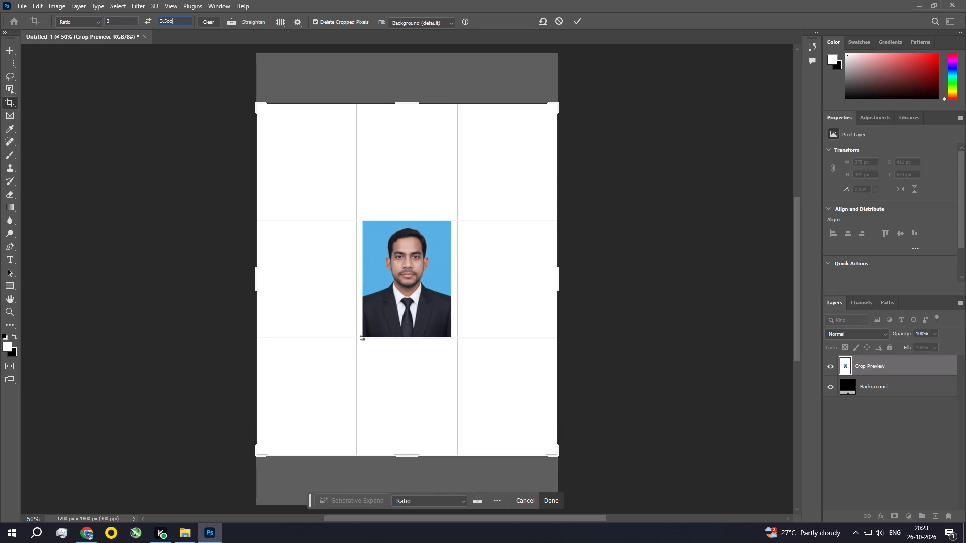
key(BackSpace)
key(m)
drag(258, 105, 388, 220)
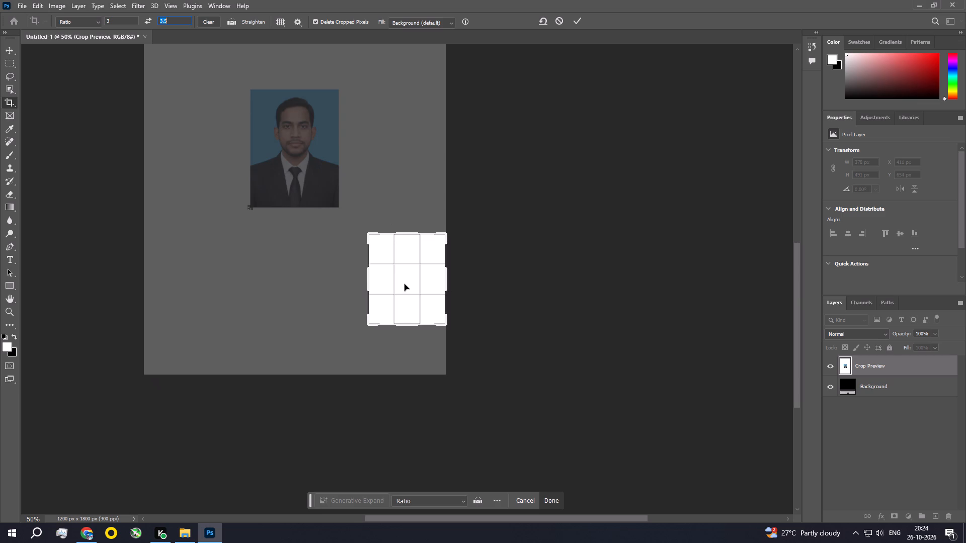
drag(405, 286, 516, 424)
drag(444, 326, 444, 327)
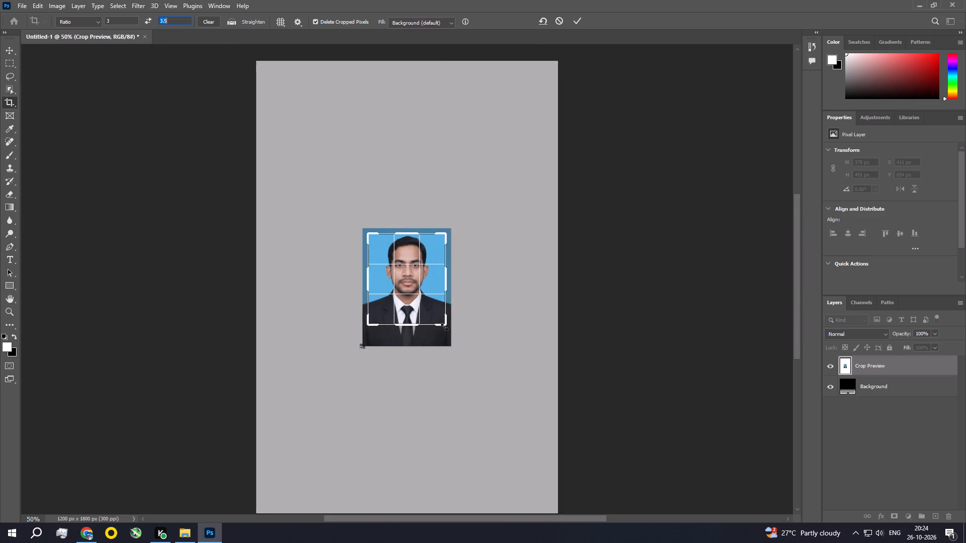
drag(444, 327, 448, 333)
drag(428, 307, 434, 311)
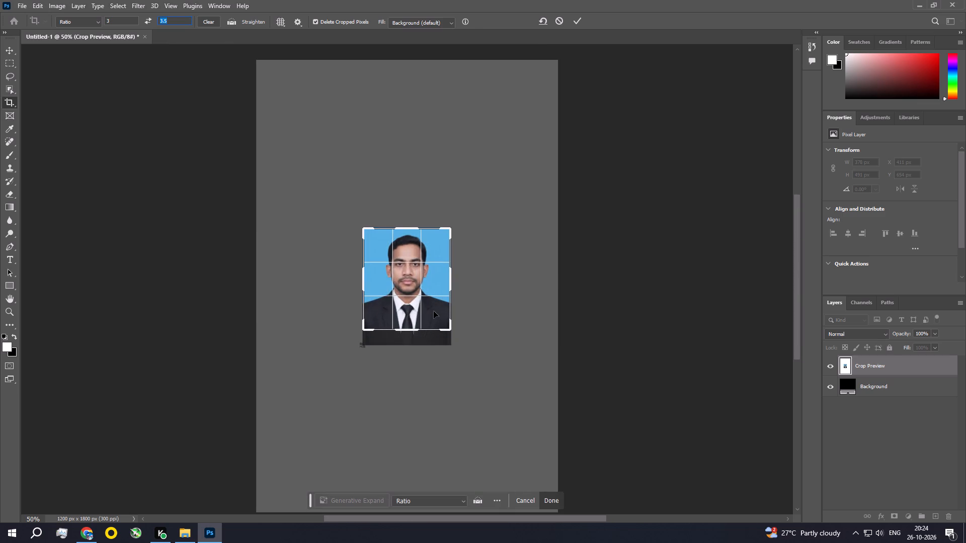
double_click(430, 306)
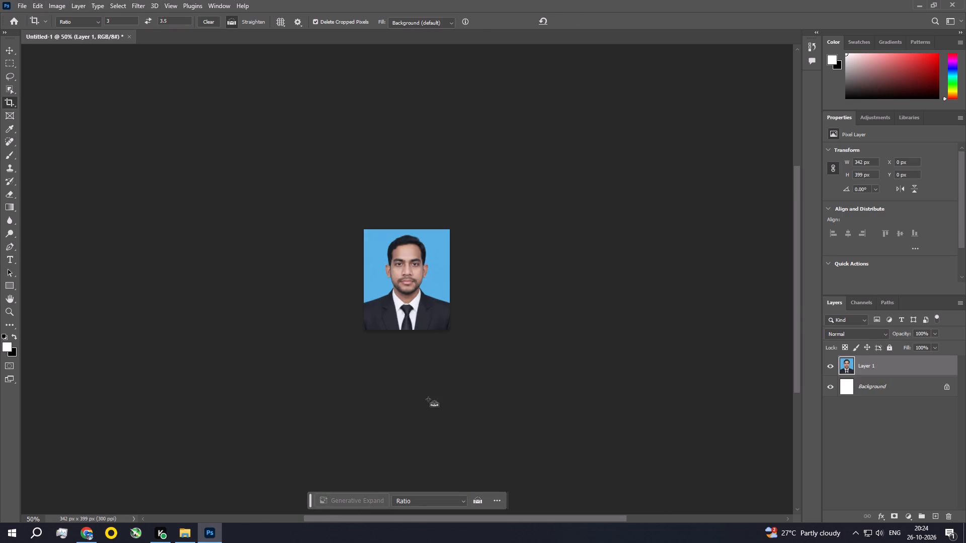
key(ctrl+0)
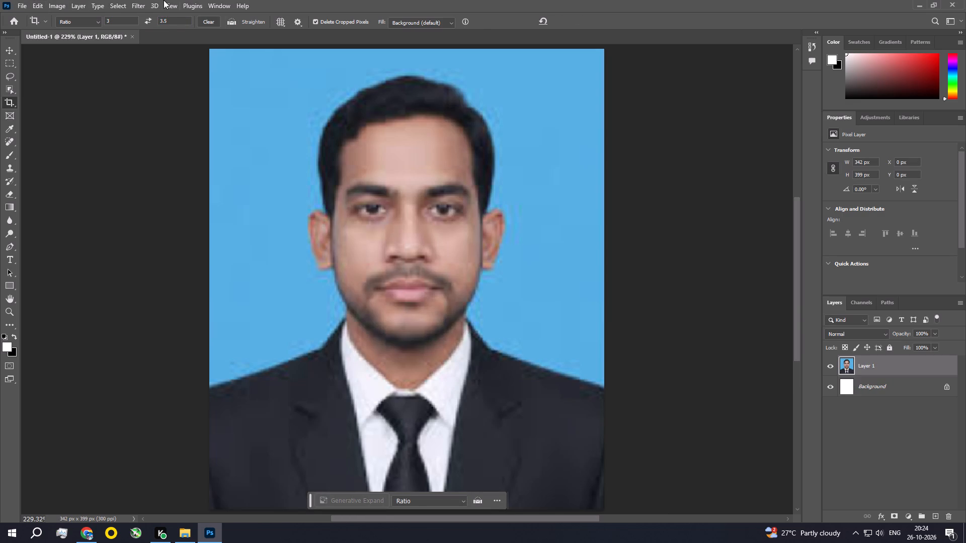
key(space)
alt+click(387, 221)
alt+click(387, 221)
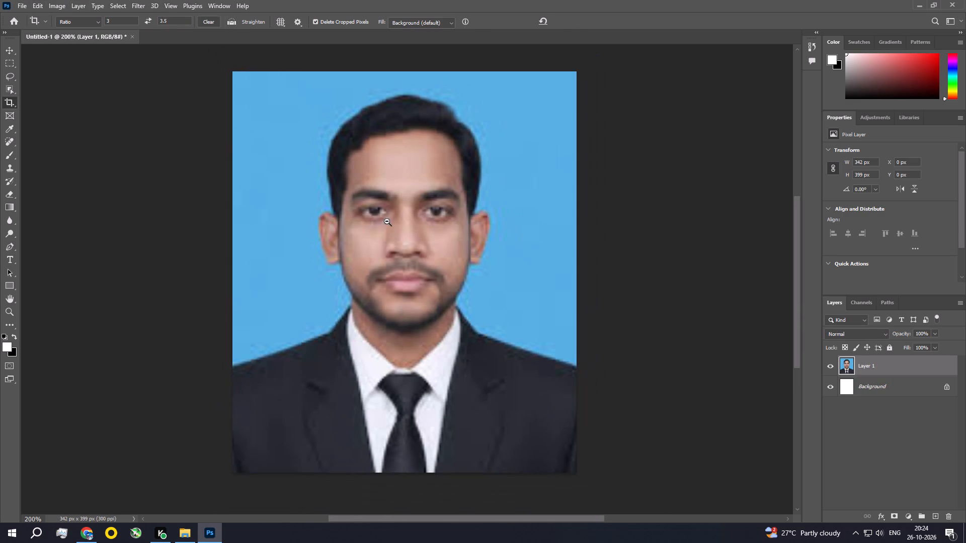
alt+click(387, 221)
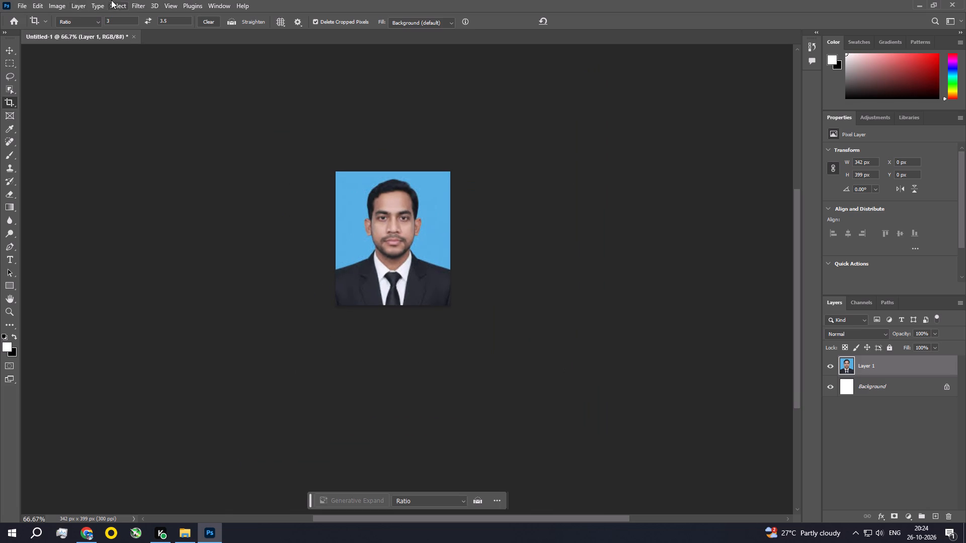
Apply a Photo Filter to the cropped portrait using Warming Filter (85) at 25% density with luminosity preserved.
click(60, 2)
click(60, 28)
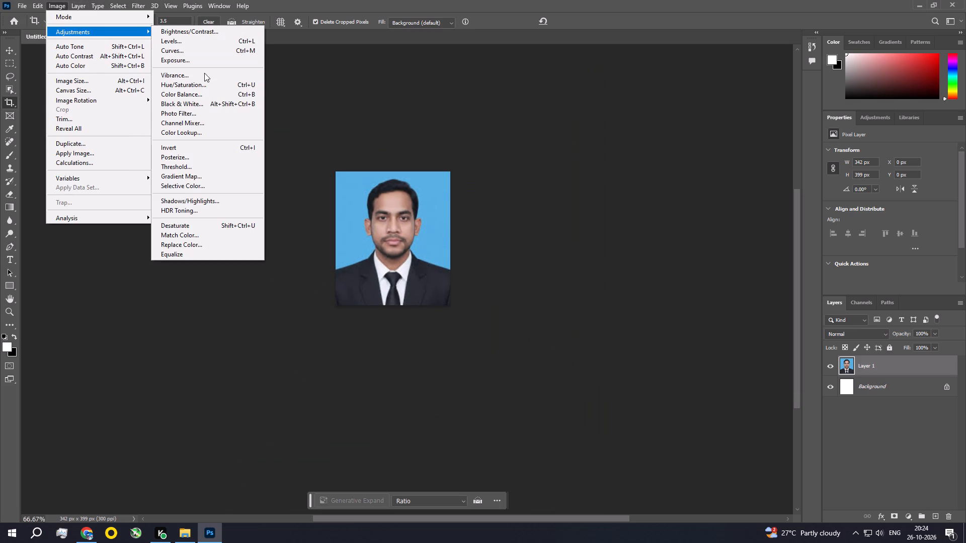
click(201, 113)
click(710, 139)
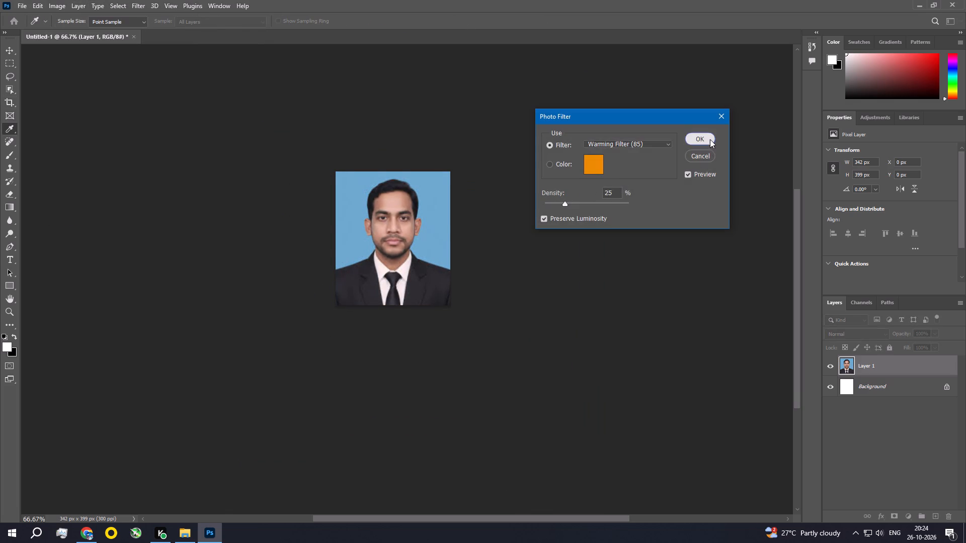
Brighten the portrait slightly with a Brightness/Contrast adjustment, leaving the contrast at 0.
click(63, 2)
click(76, 32)
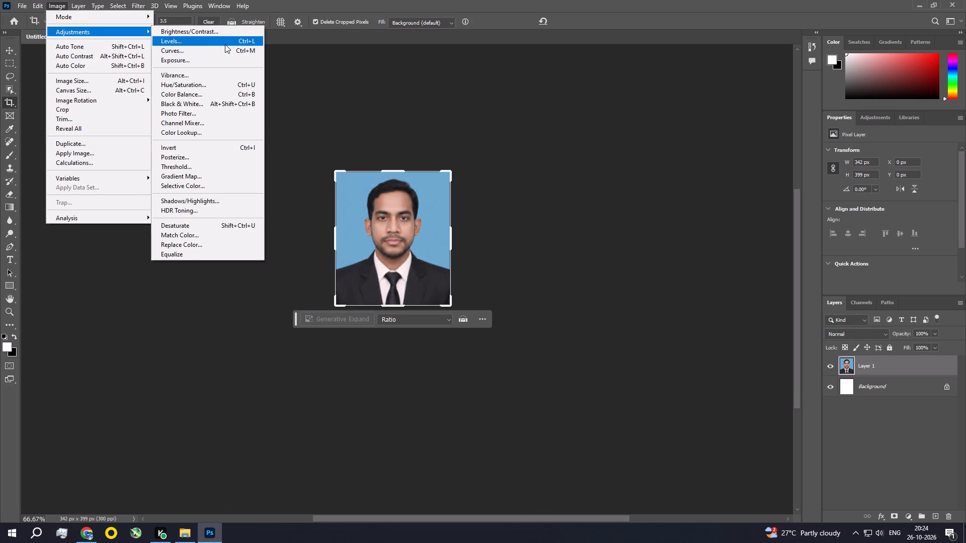
click(232, 34)
drag(483, 134, 573, 109)
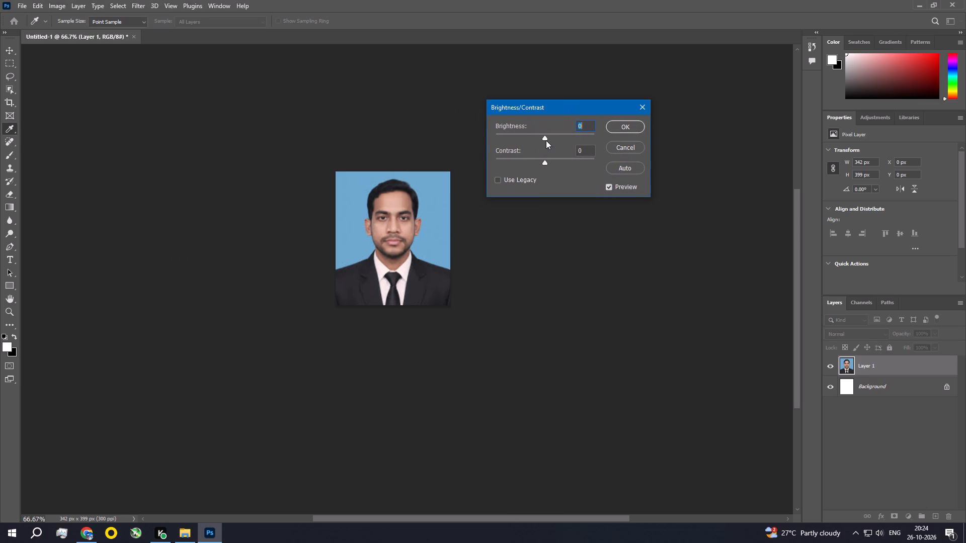
click(545, 138)
click(629, 129)
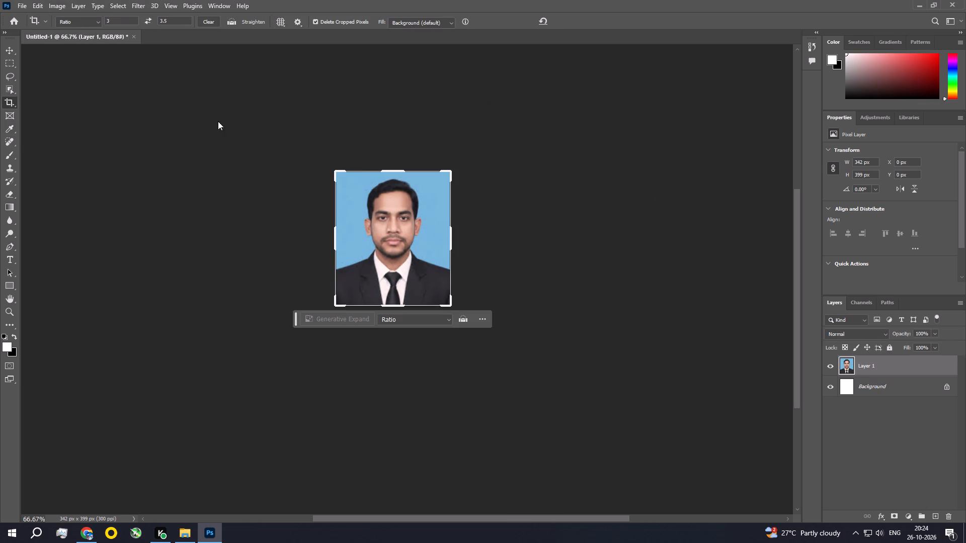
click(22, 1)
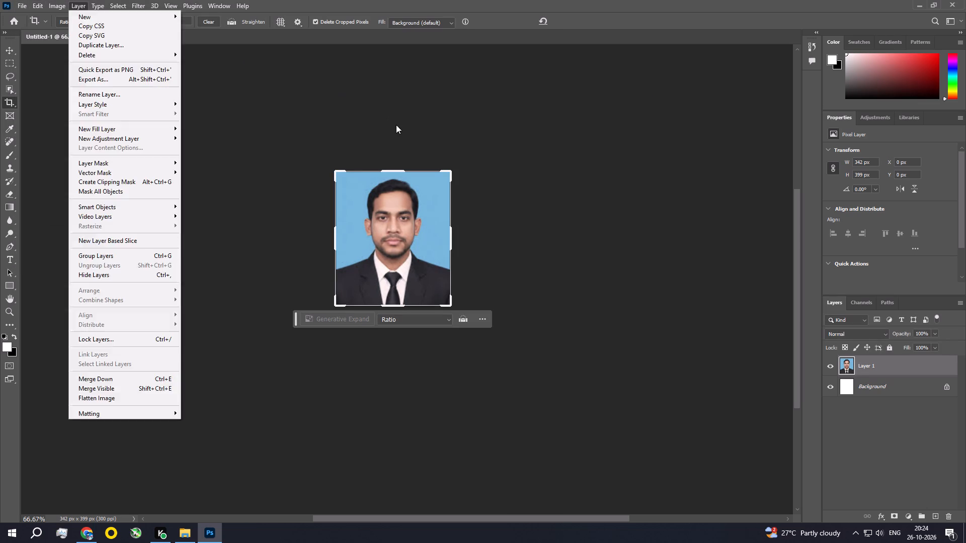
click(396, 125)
Outline the entire portrait canvas with a 2 px black centered stroke at 100% opacity, and clear the selection.
click(9, 51)
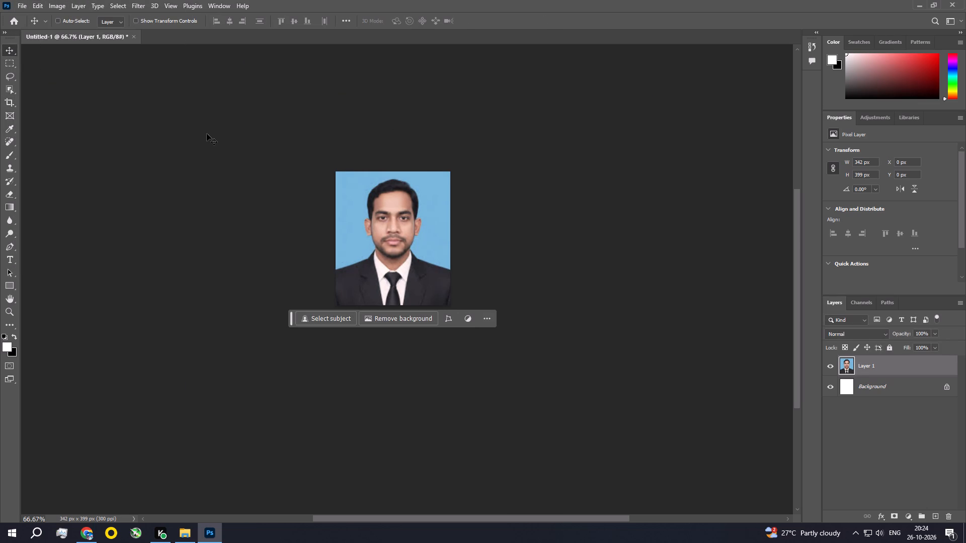
key(ctrl+a)
click(32, 3)
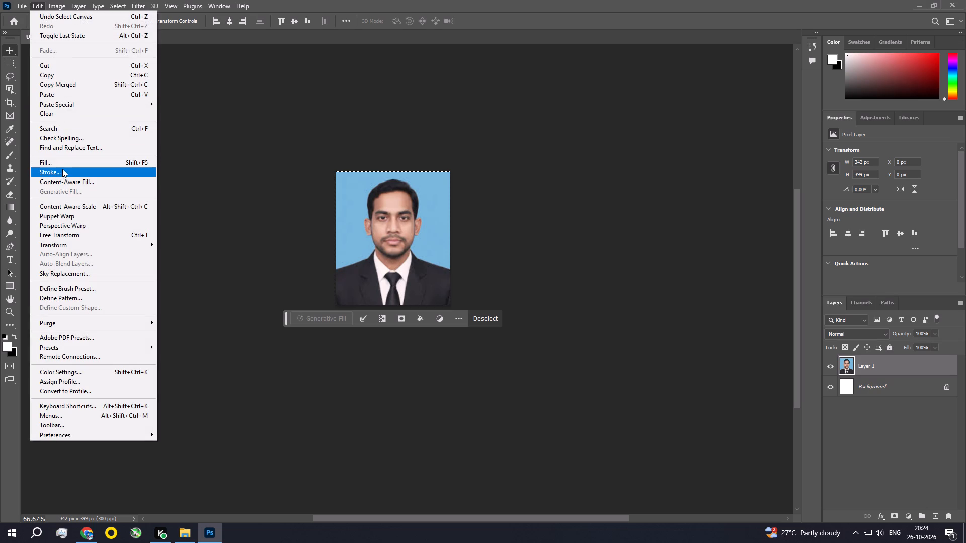
click(64, 170)
click(445, 161)
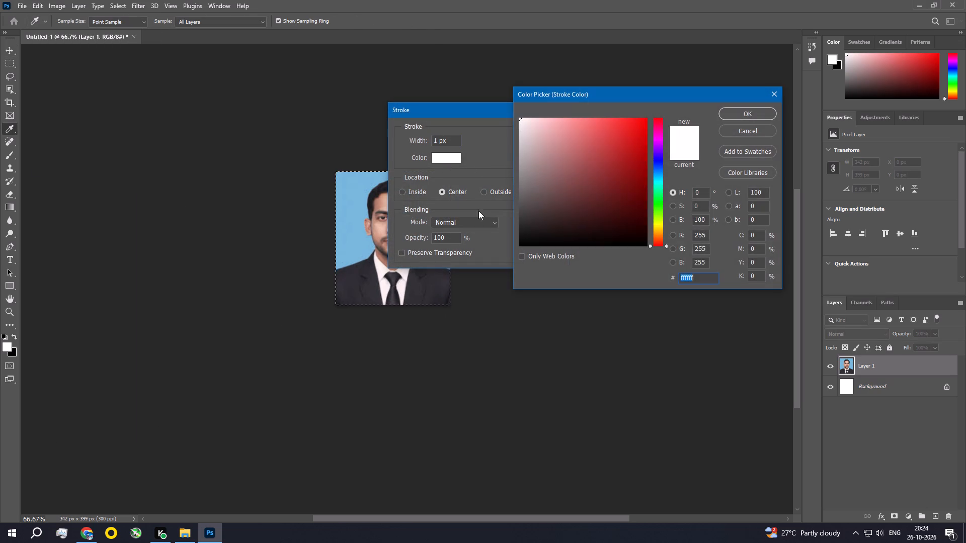
drag(577, 173, 481, 308)
click(761, 109)
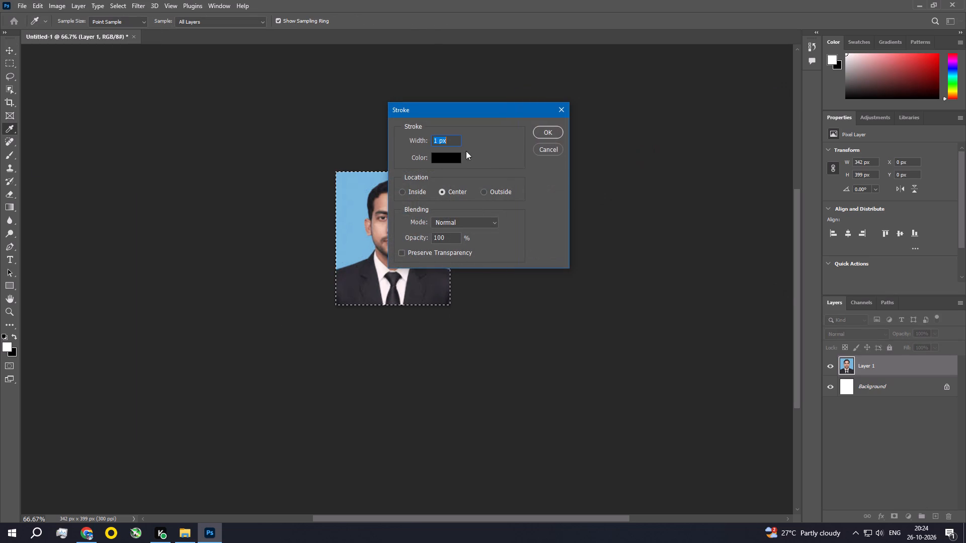
drag(438, 141, 422, 140)
key(2)
click(550, 131)
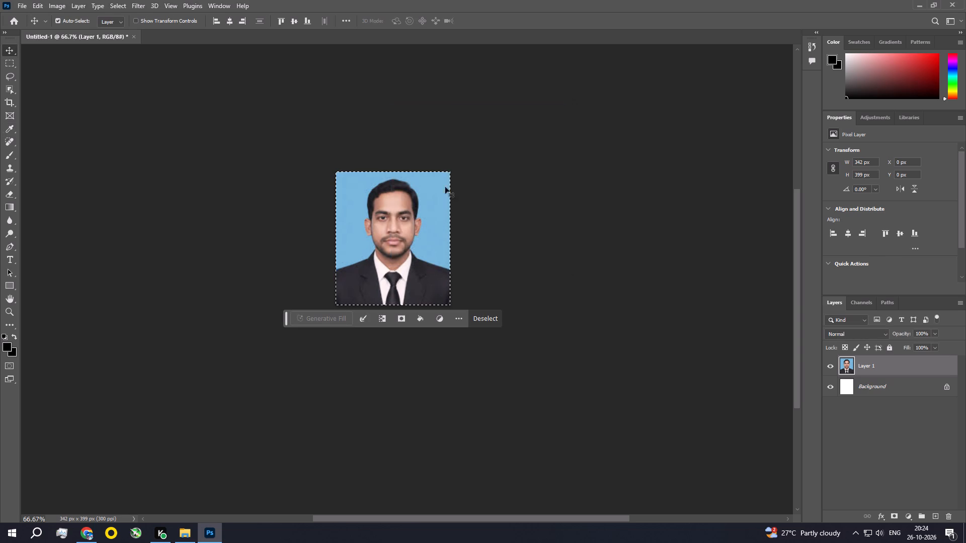
key(ctrl+d)
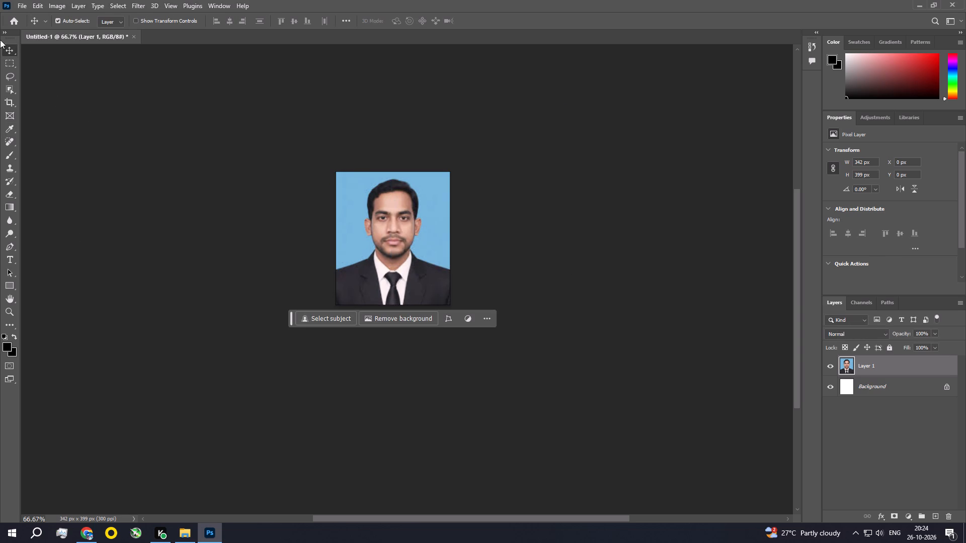
Create a new document 4 inches wide by 6 inches high at 300 pixels/inch with a white background.
click(18, 0)
click(23, 19)
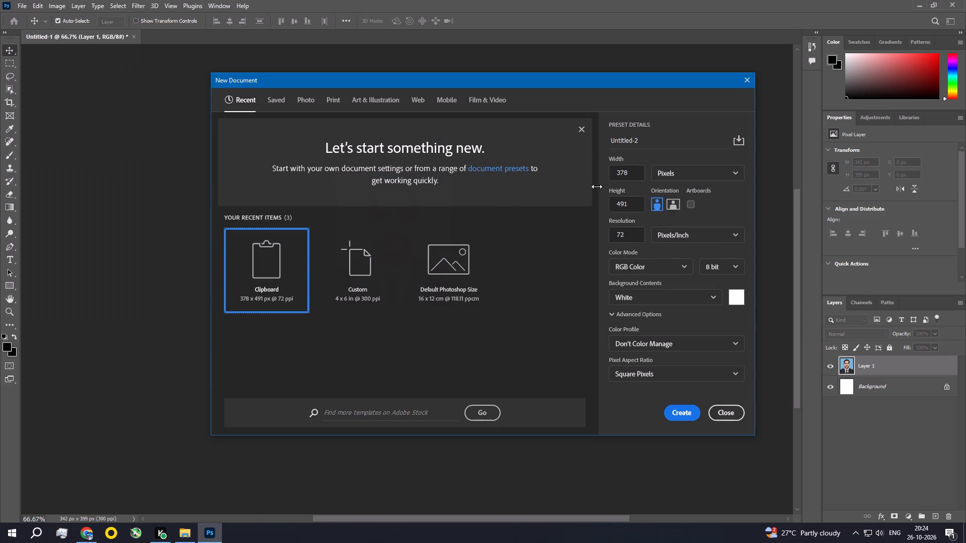
drag(633, 235, 583, 235)
text(30)
key(0)
drag(630, 203, 572, 203)
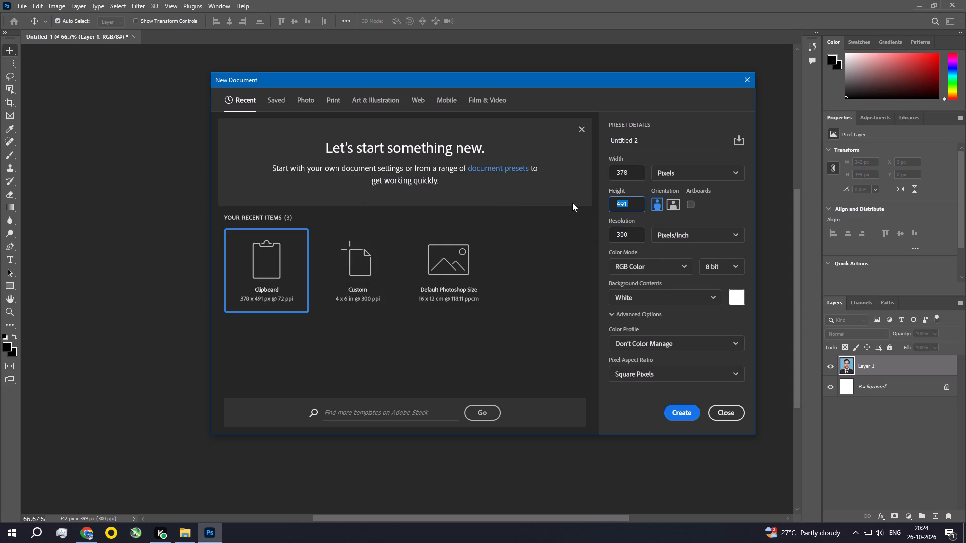
key(6)
drag(636, 175, 525, 175)
key(4)
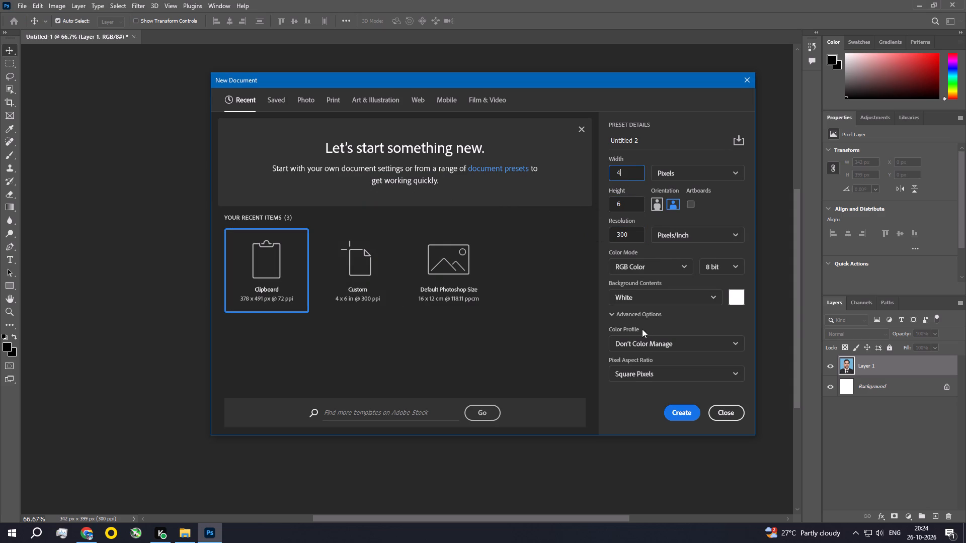
click(692, 173)
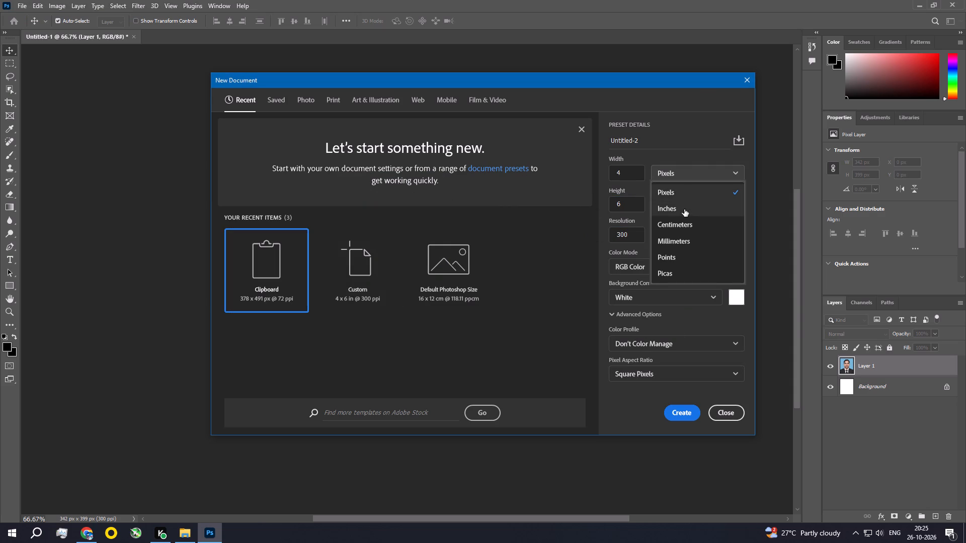
click(684, 209)
drag(641, 170, 560, 168)
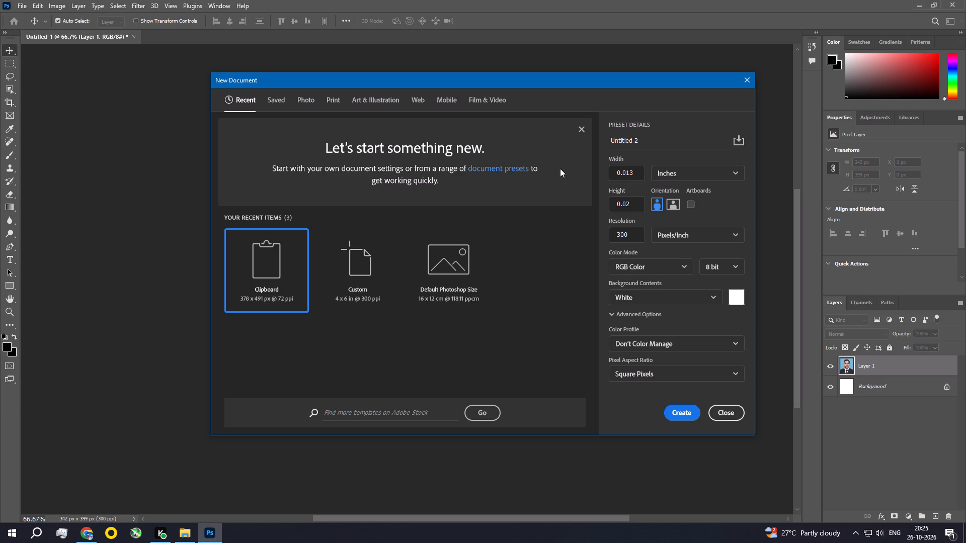
key(4)
drag(637, 170, 585, 168)
key(4)
drag(634, 206, 609, 194)
key(6)
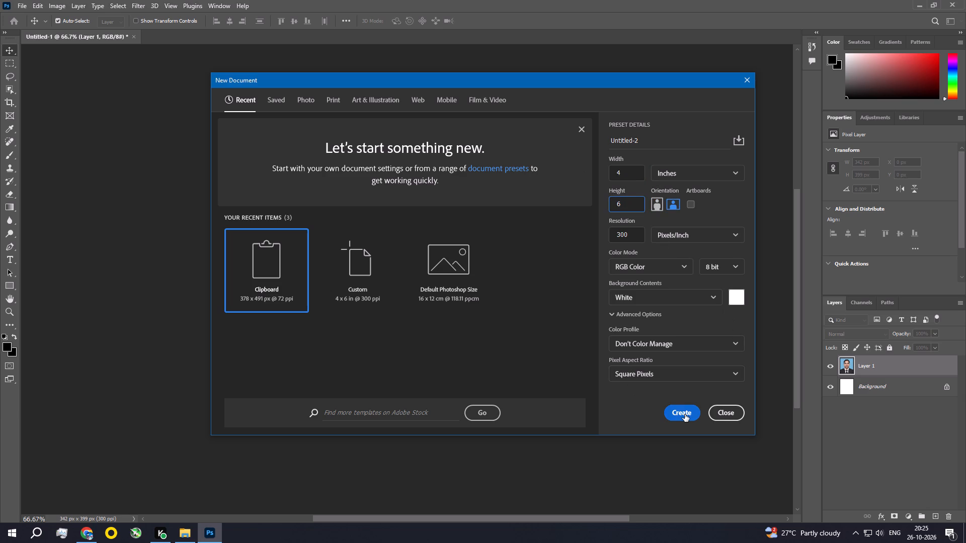
click(685, 414)
Copy the bordered portrait from Untitled-1 into the new blank document and place it flush in the page's top-left corner.
click(68, 36)
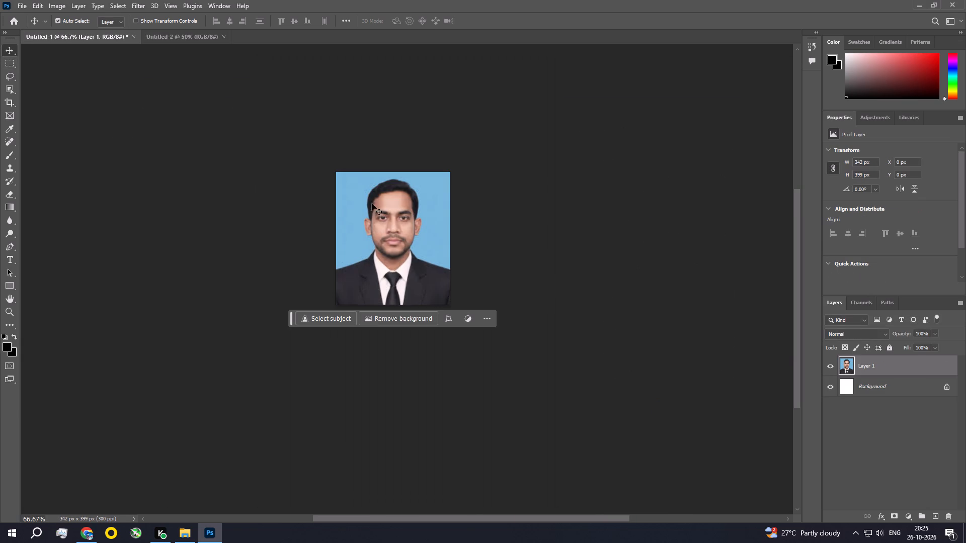
drag(371, 225, 382, 236)
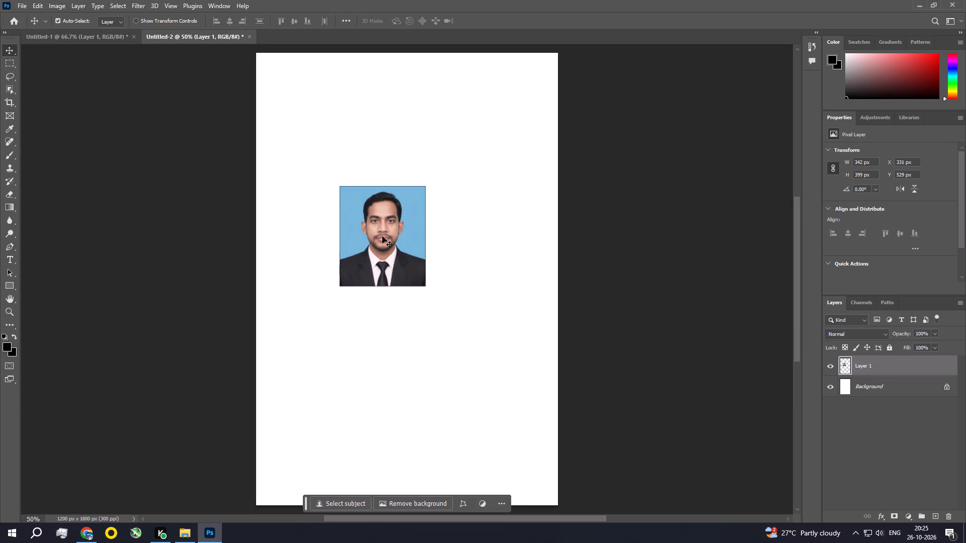
drag(382, 236, 304, 101)
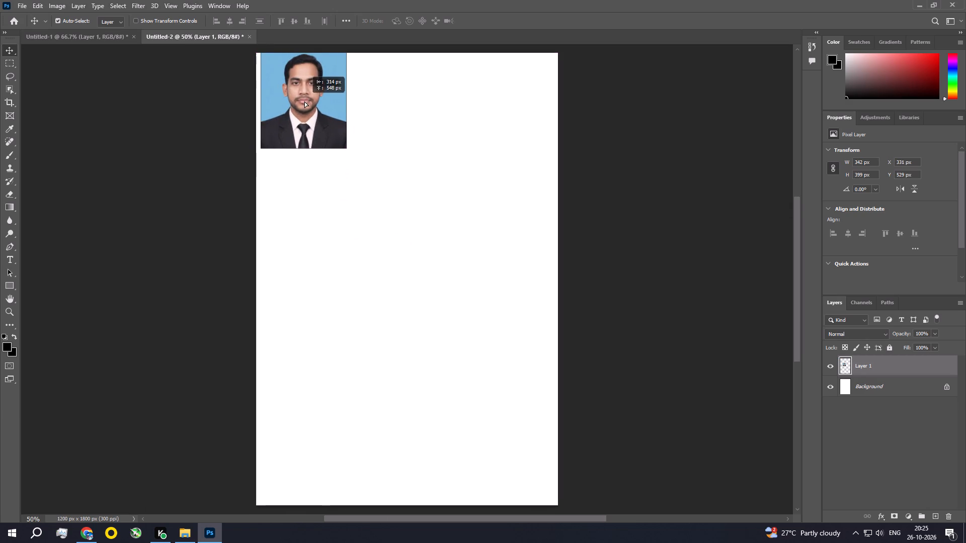
drag(304, 101, 299, 101)
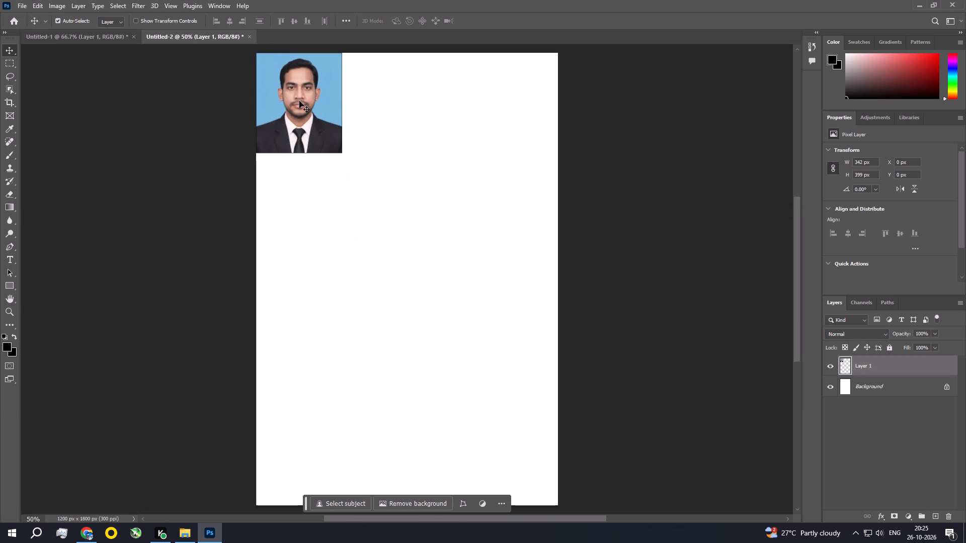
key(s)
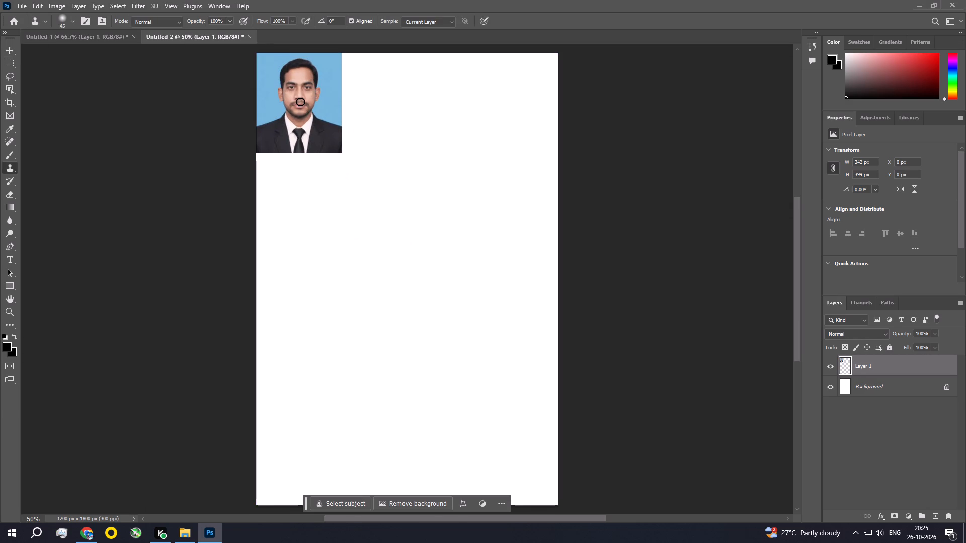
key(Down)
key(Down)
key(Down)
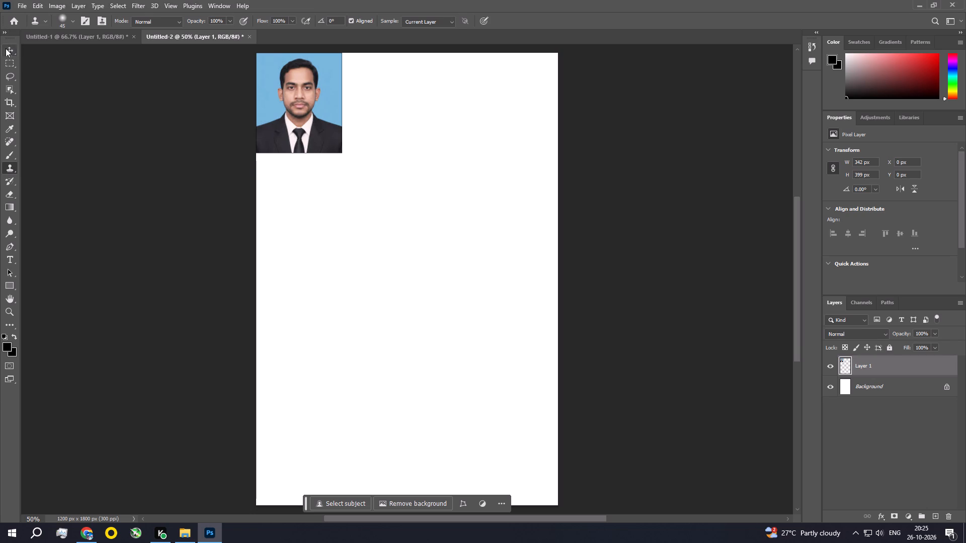
Nudge the portrait inward from the page's top-left corner to X 30 px, Y 30 px.
click(6, 50)
key(Down)
key(Down)
key(Down)
key(Down)
key(Down)
key(Down)
key(Right)
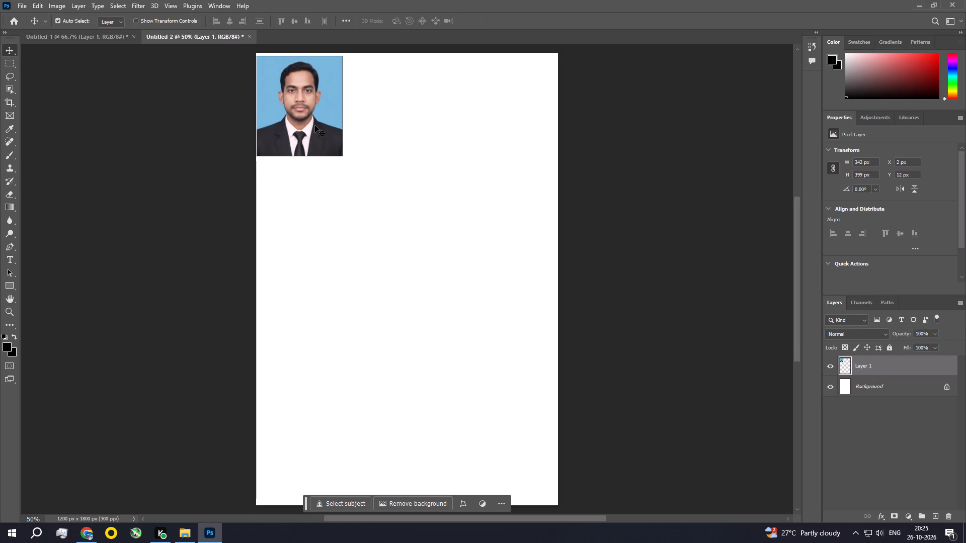
key(Right)
key(Right)
key(Right)
key(Right)
key(Right)
key(Right)
key(Right)
key(Down)
key(Down)
key(Down)
key(Down)
key(Down)
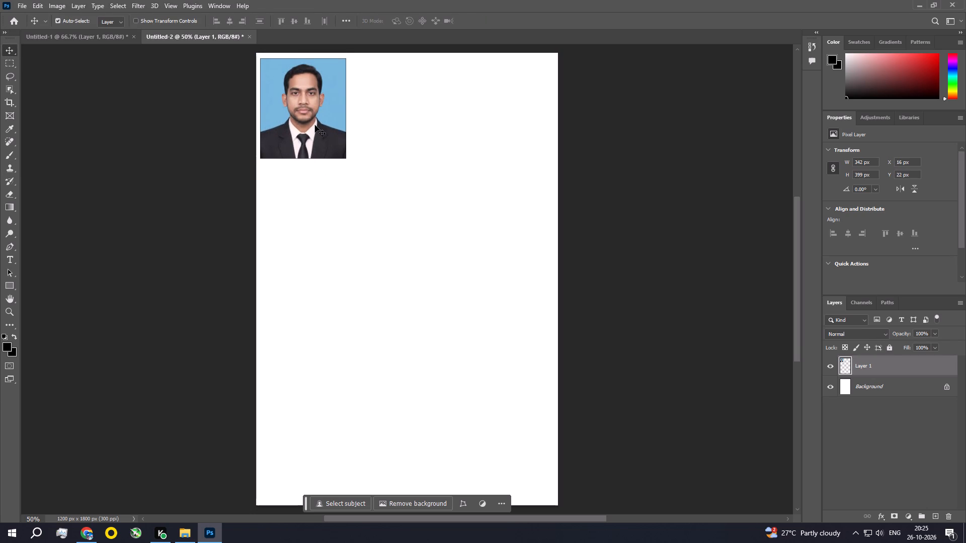
key(Down)
key(Down)
key(Down)
key(Down)
key(Right)
key(Right)
key(Right)
key(Right)
key(Right)
key(Right)
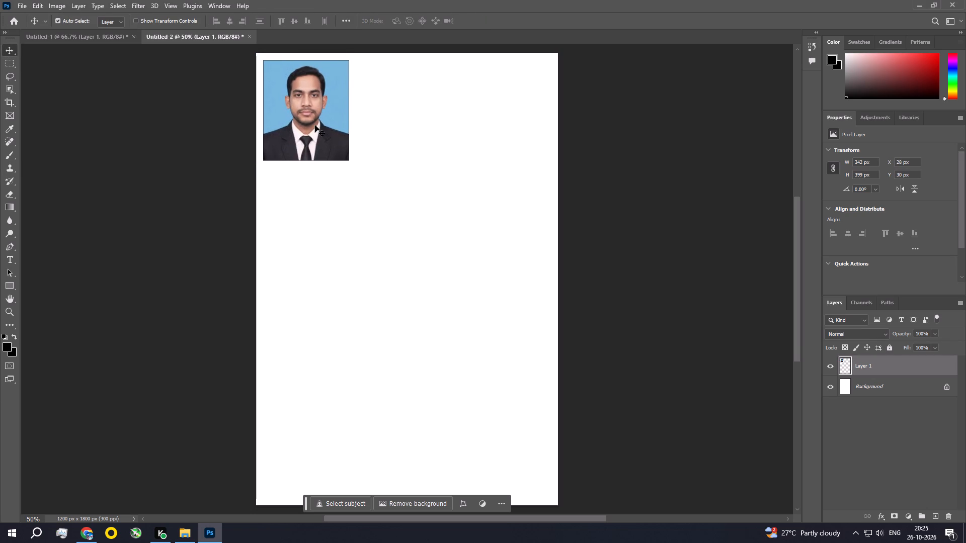
key(Right)
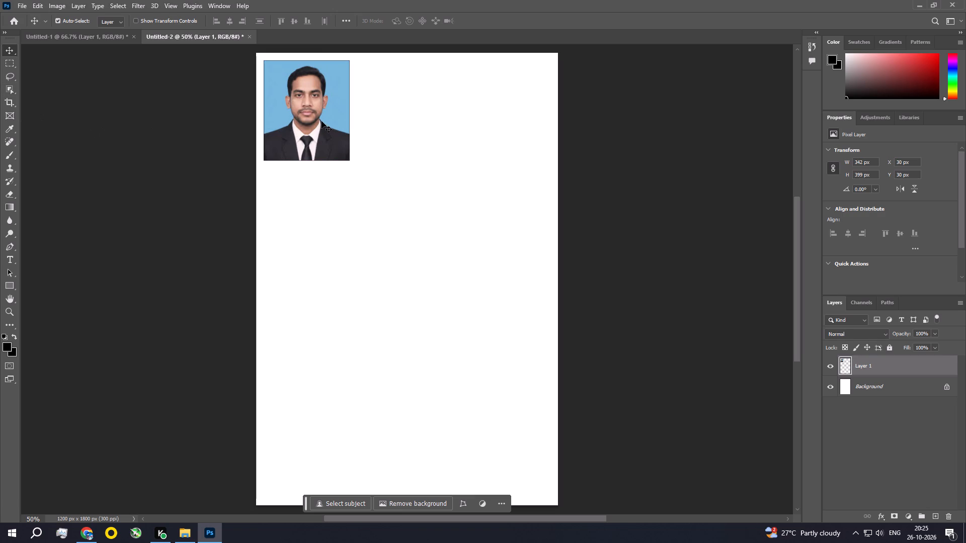
Duplicate the portrait beside the first one on the same row, leaving a 36 px gap at X 408 px.
alt+drag(318, 115, 407, 117)
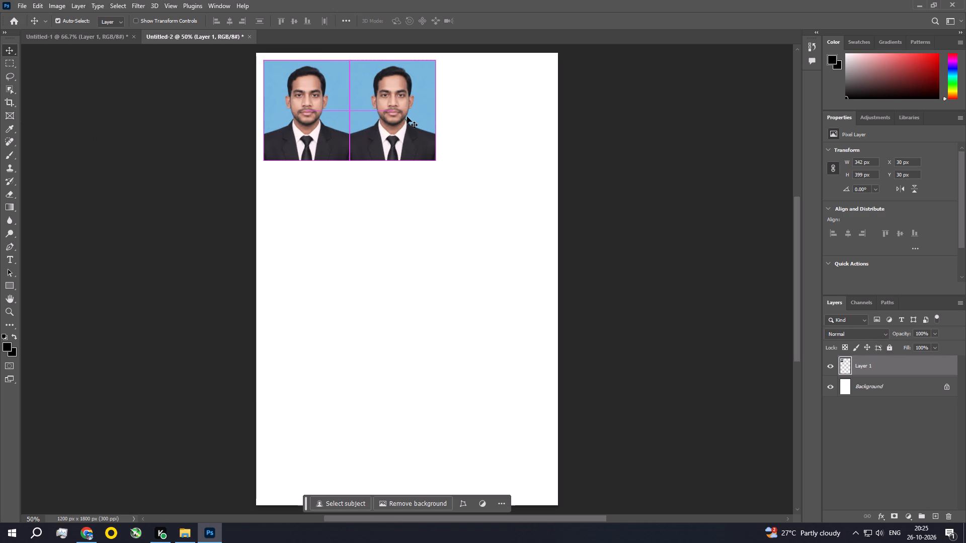
key(Right)
key(Right)
key(Right)
key(Right)
key(Right)
key(Right)
key(Right)
key(Right)
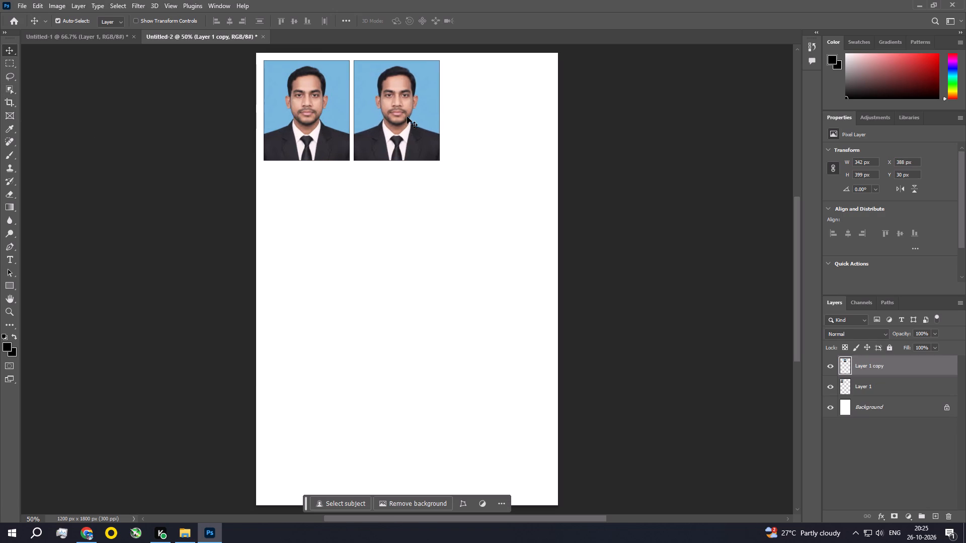
key(Right)
key(Right)
key(Right)
key(Right)
key(Right)
key(Right)
key(Right)
key(Right)
key(Right)
key(Right)
key(Right)
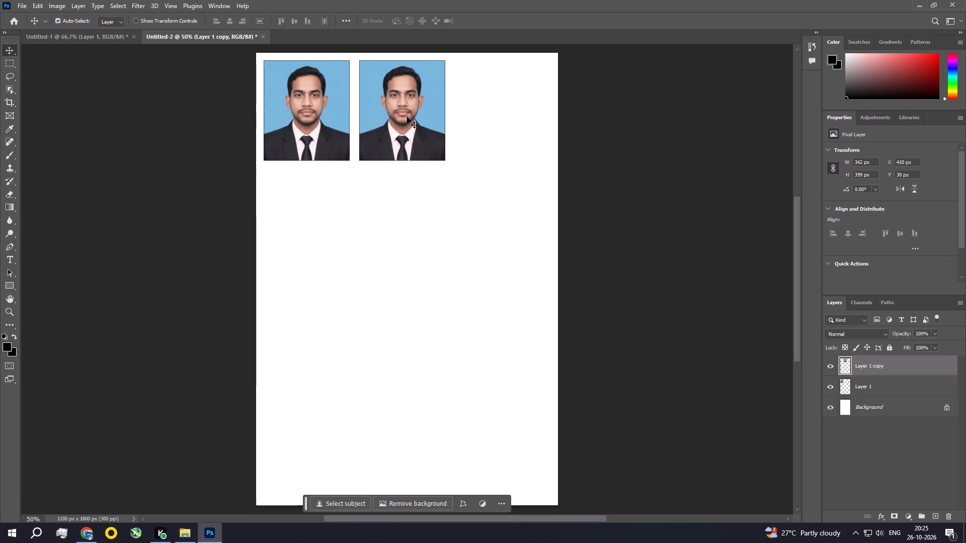
key(Left)
Duplicate the second portrait to complete a row of three, placing the copy at X 788 px, Y 30 px.
alt+drag(394, 110, 492, 115)
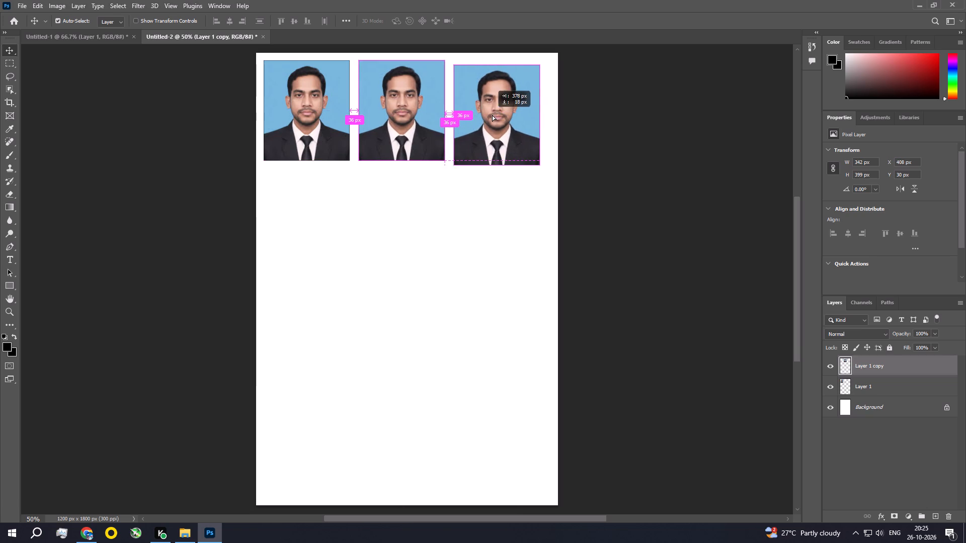
alt+drag(492, 115, 487, 110)
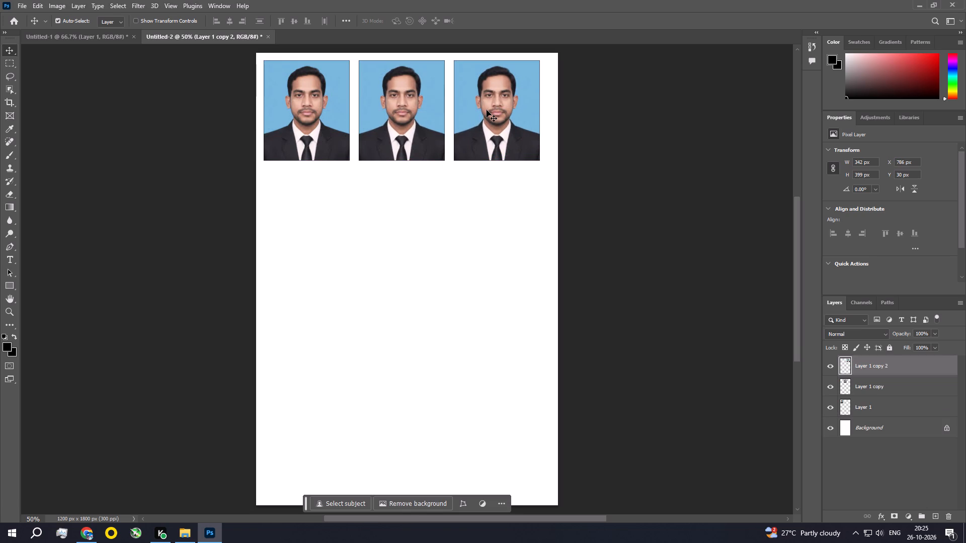
key(Right)
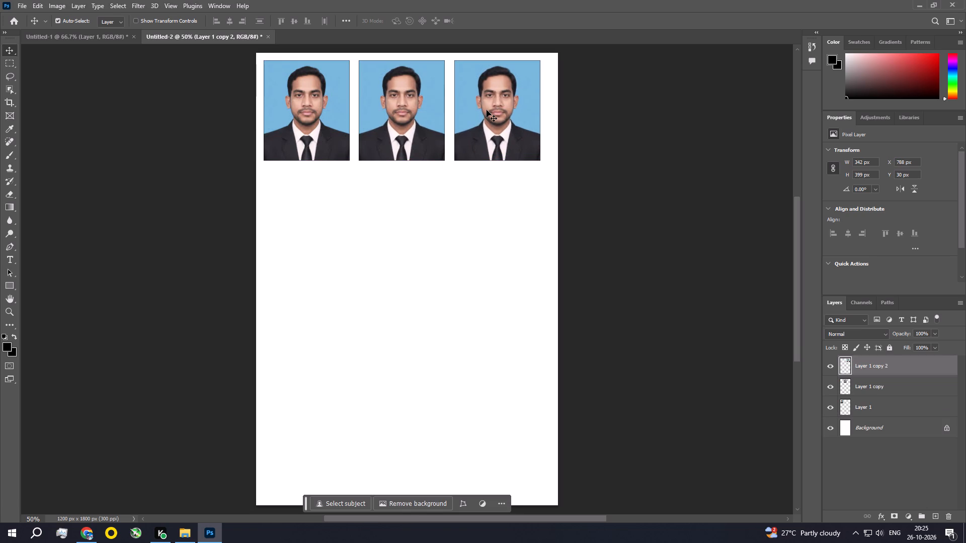
Flatten the three-portrait sheet and duplicate the row directly beneath itself, placing the copy at X 0 px, Y 440 px.
click(75, 0)
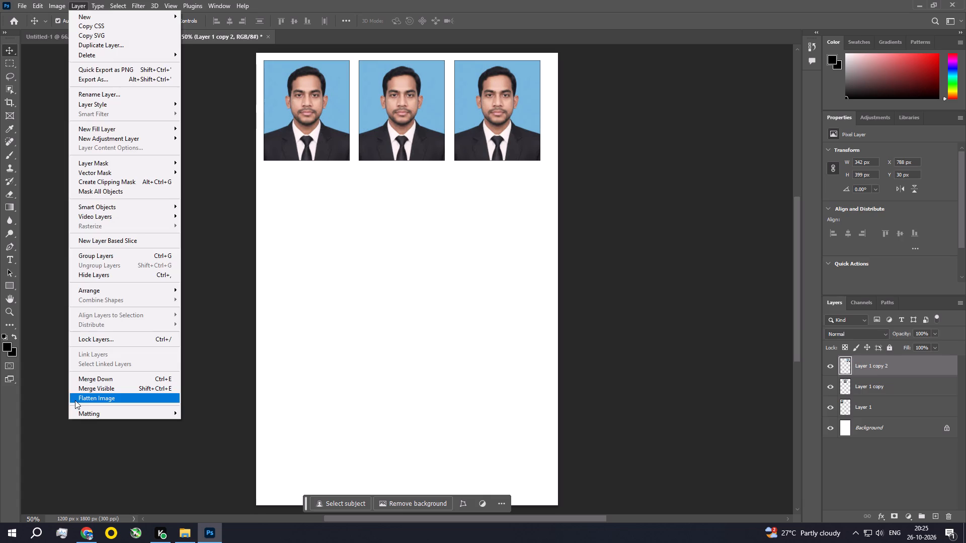
click(75, 400)
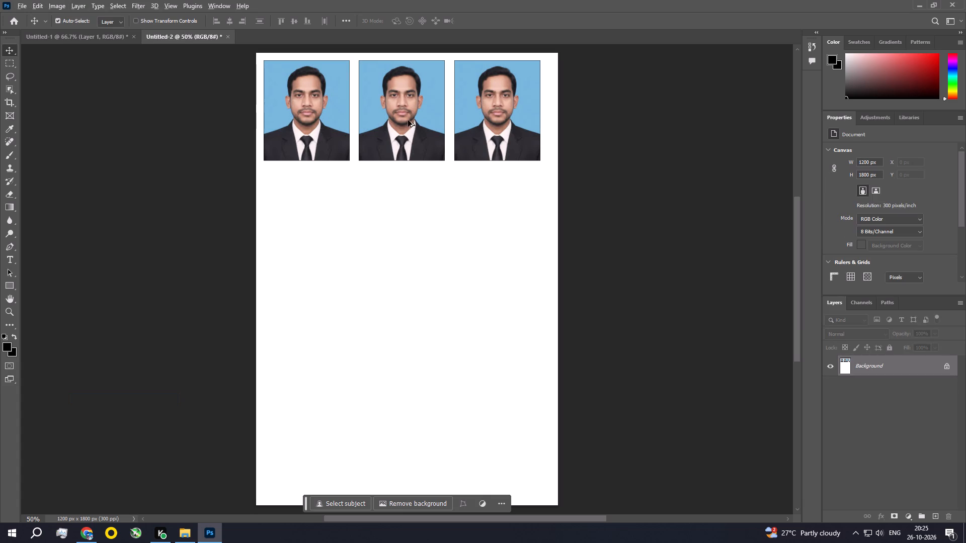
alt+drag(405, 115, 406, 225)
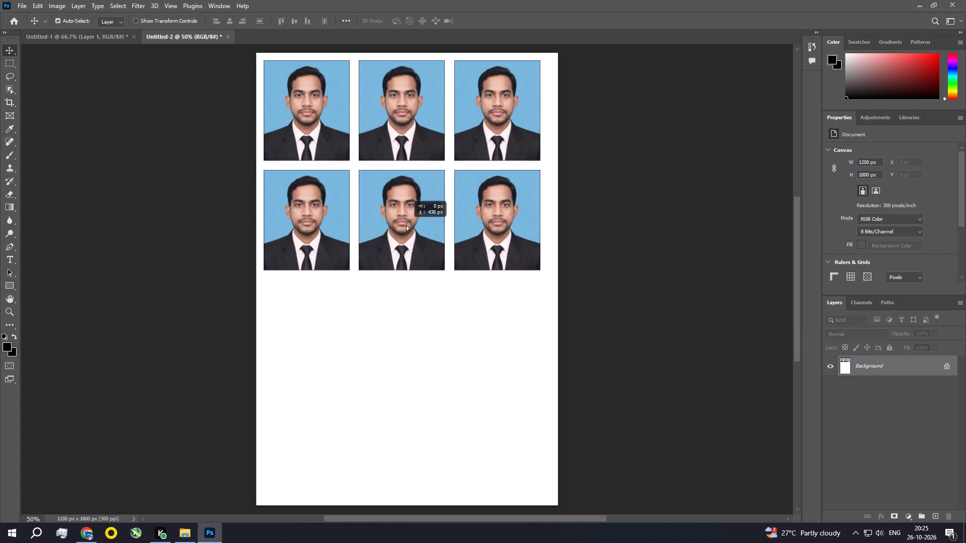
alt+drag(406, 225, 406, 226)
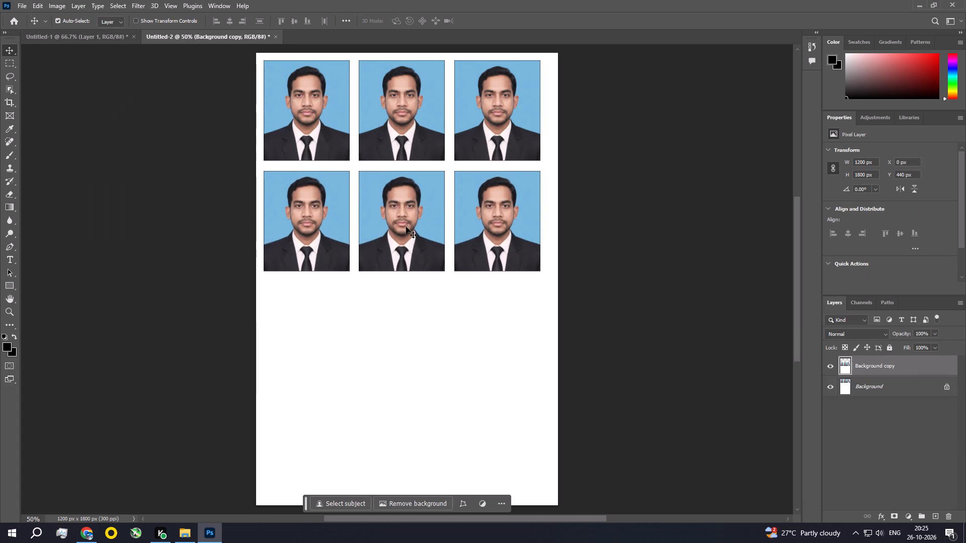
Flatten the two rows and duplicate them into the lower half of the page, nudging the copy to X 0 px, Y 886 px.
click(80, 1)
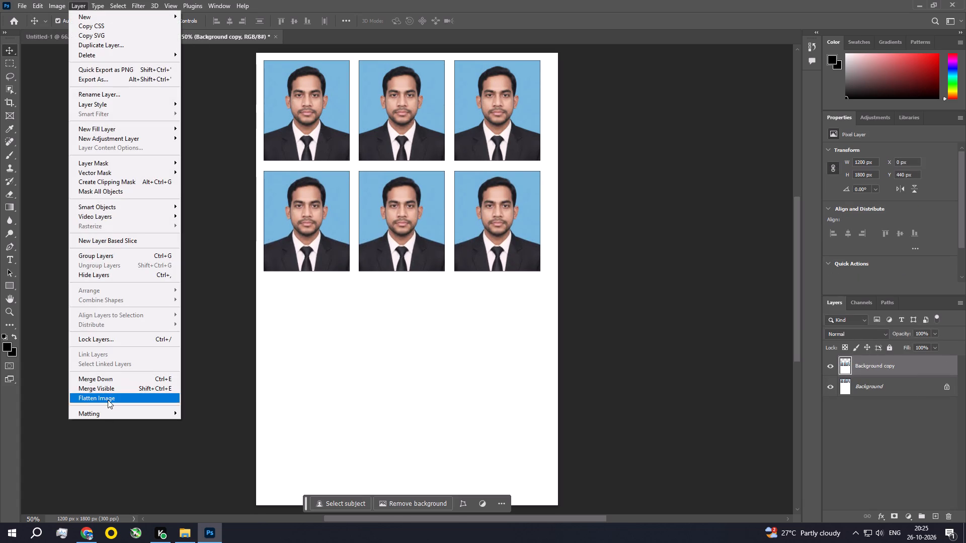
click(108, 399)
alt+drag(395, 197, 396, 201)
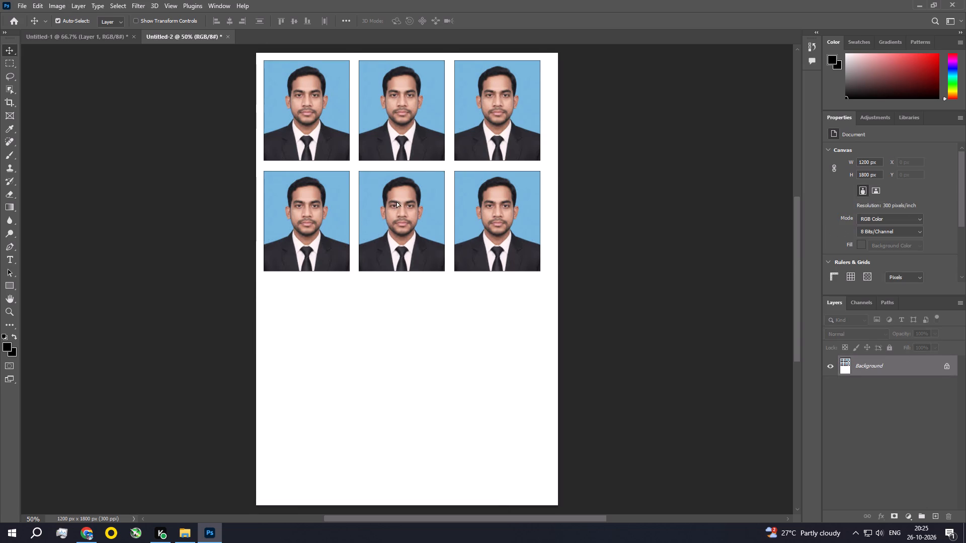
alt+drag(396, 201, 396, 418)
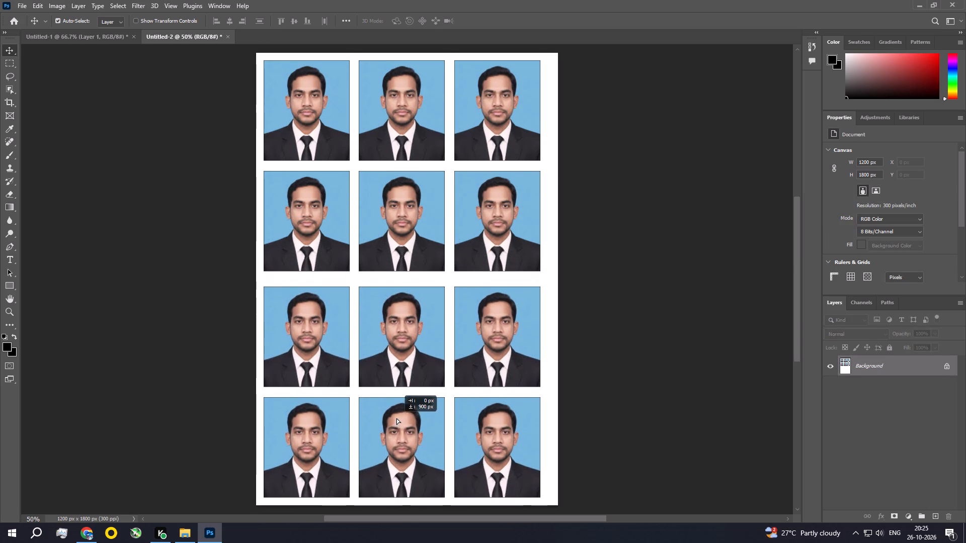
alt+drag(396, 418, 395, 415)
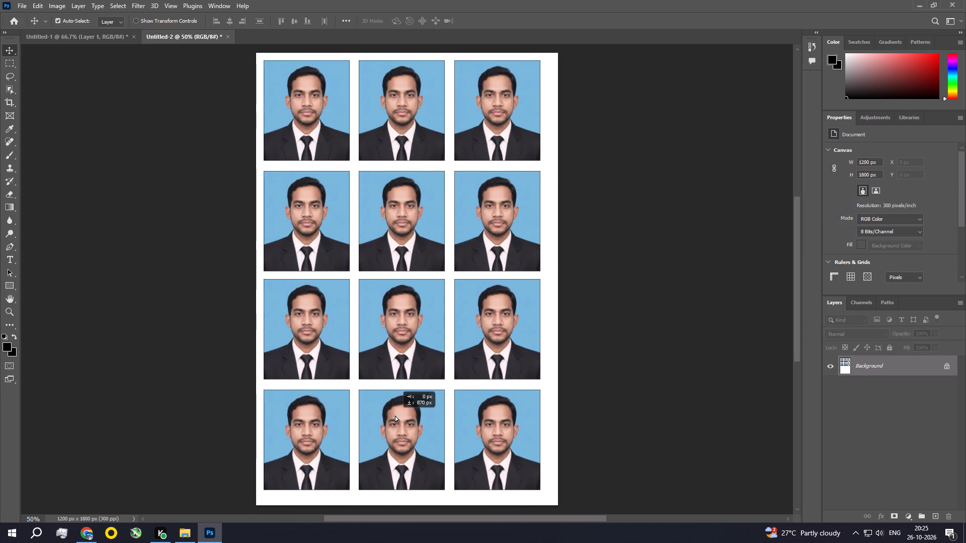
alt+drag(395, 415, 397, 417)
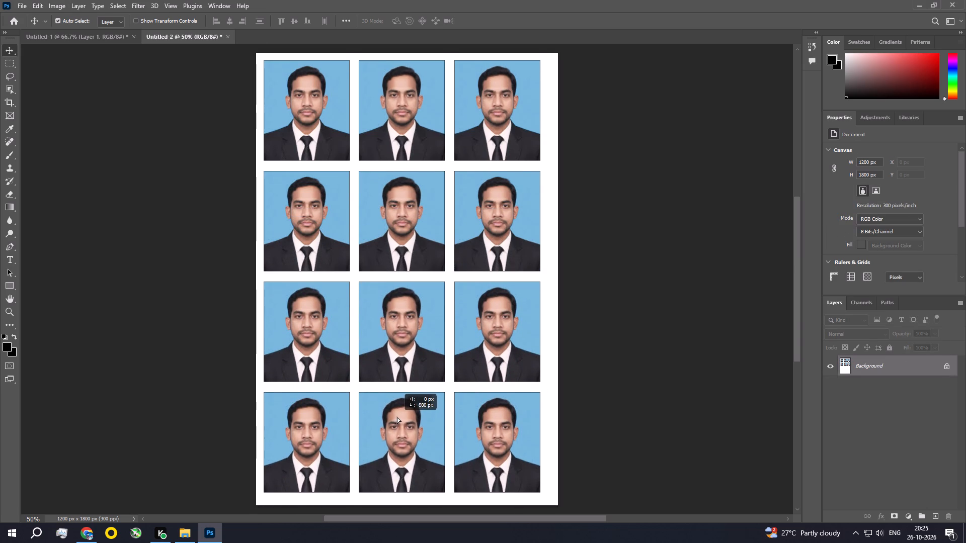
alt+drag(397, 417, 397, 416)
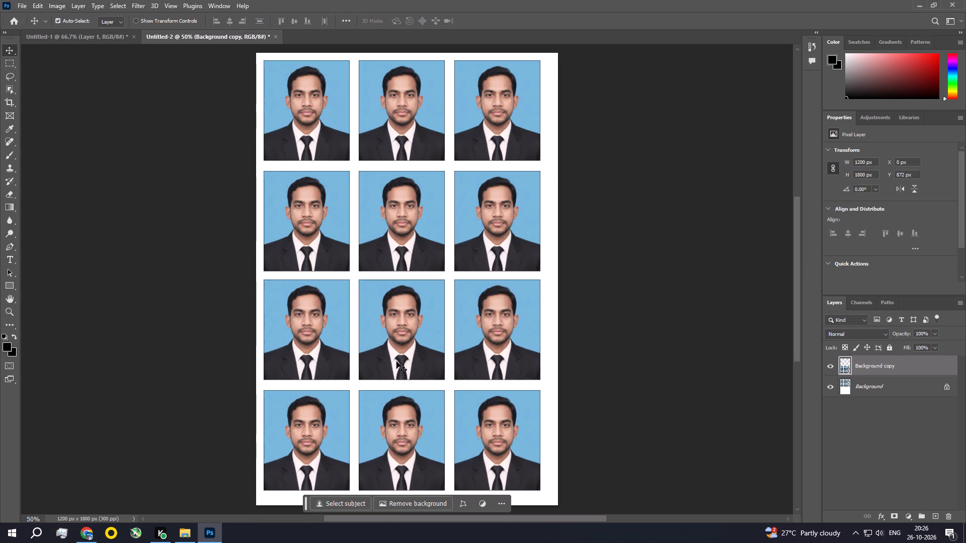
key(Down)
key(Down)
key(Down)
key(Down)
key(Down)
key(Down)
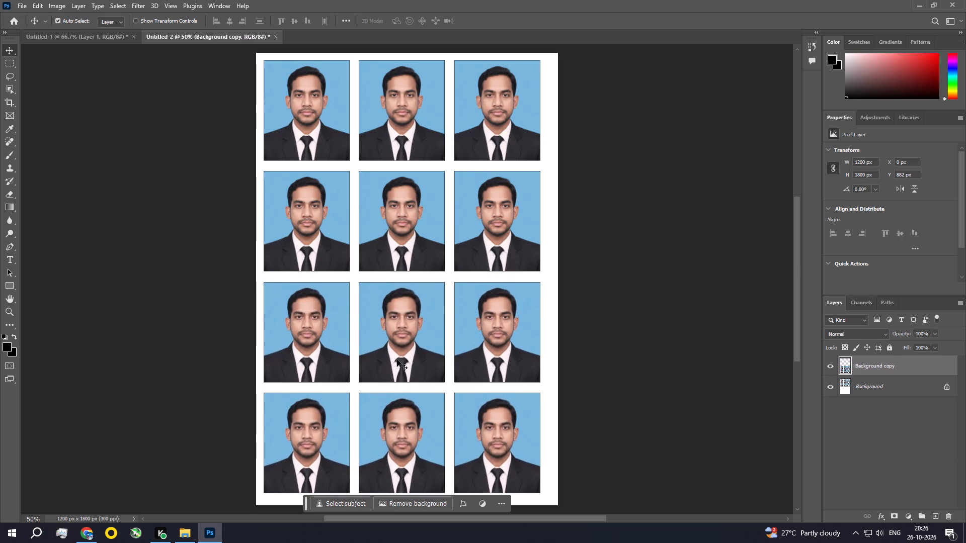
key(Down)
key(Down)
Move the floating contextual task bar off the page so it does not cover the portraits.
drag(304, 503, 523, 471)
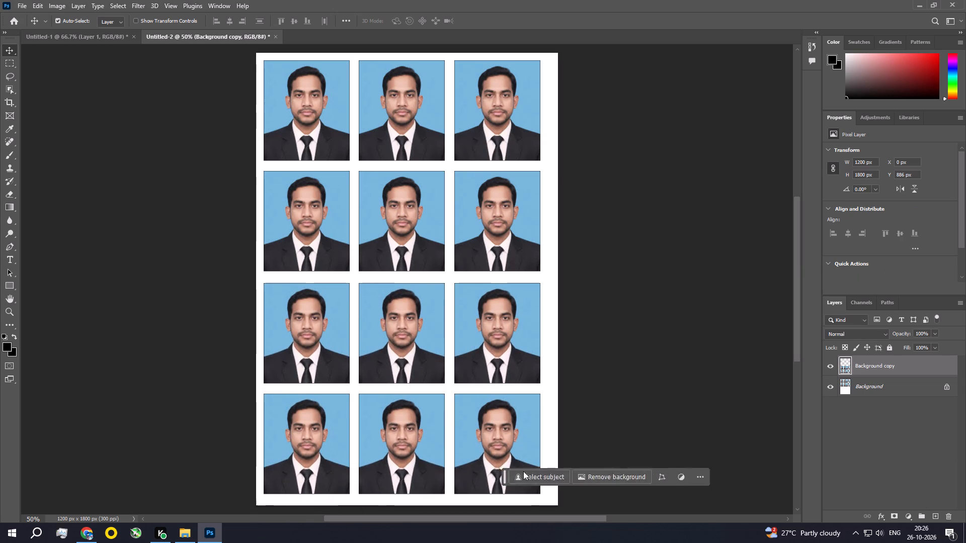
drag(523, 471, 591, 461)
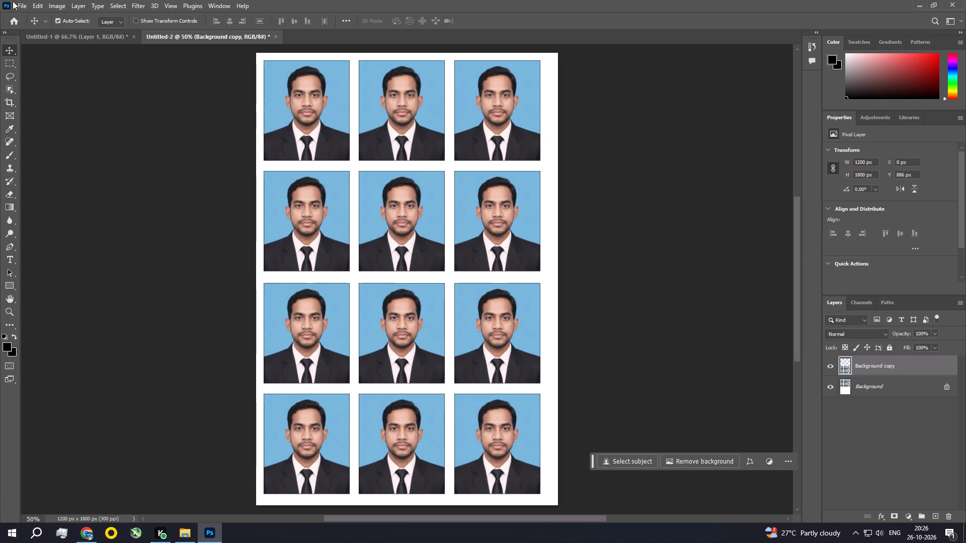
Flatten the completed four-row portrait sheet into a single background layer.
click(80, 7)
click(116, 398)
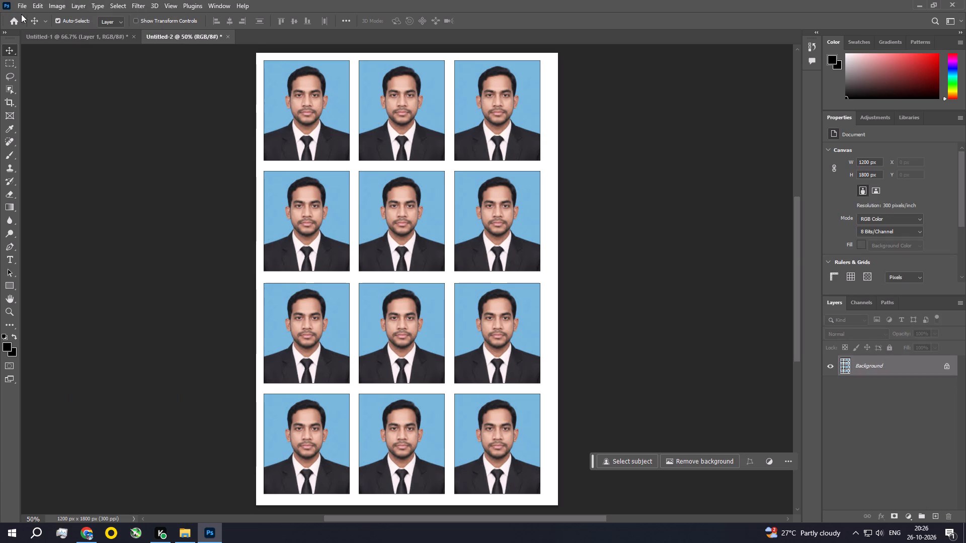
Save a copy of the sheet as a JPEG named "passport photo" in the New folder under Landscape\landscape.
click(20, 4)
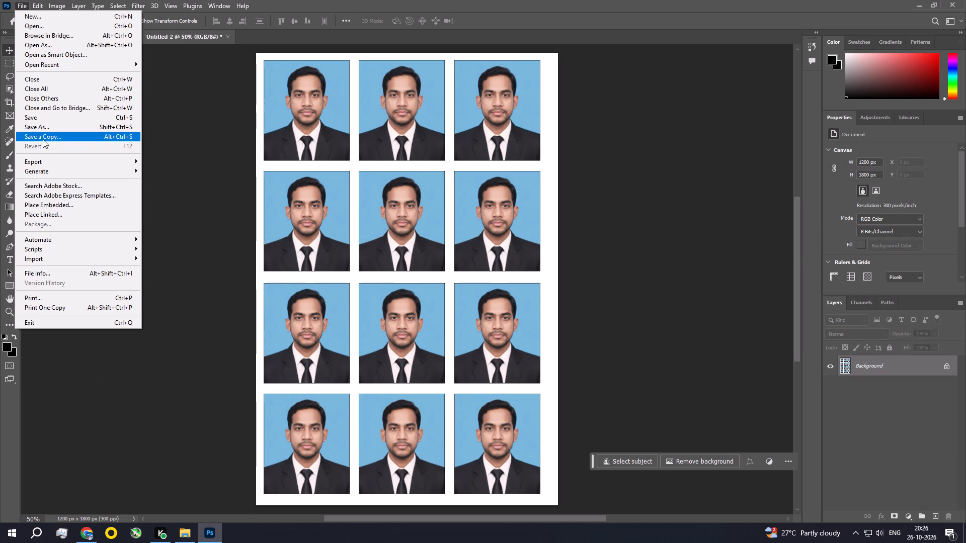
click(43, 139)
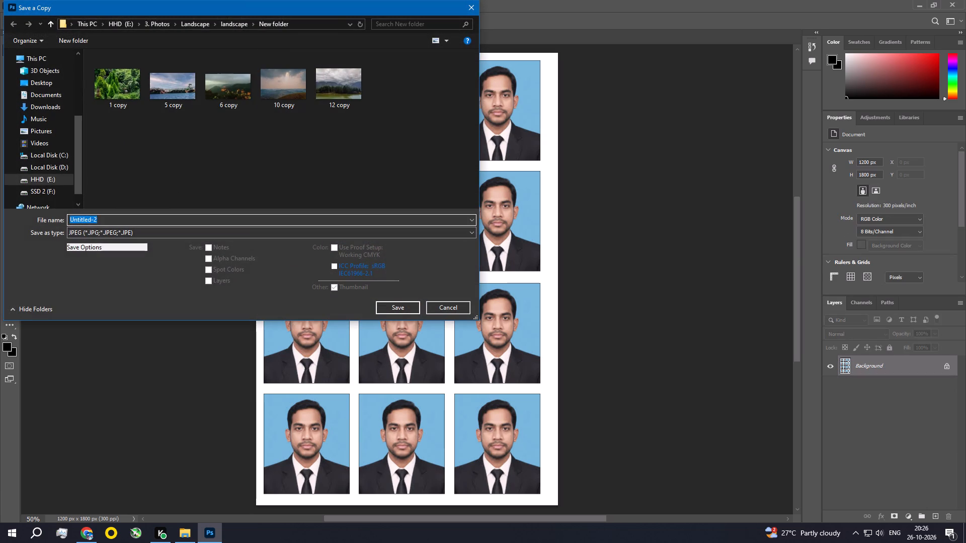
key(p)
key(Left)
key(Down)
key(Down)
text(port)
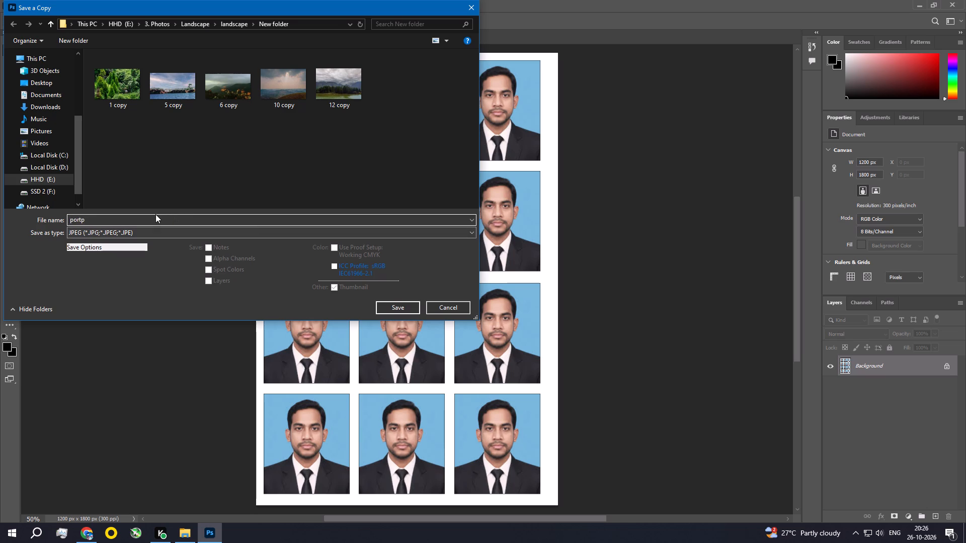
drag(155, 215, 0, 219)
drag(92, 220, 57, 220)
key(BackSpace)
text(passport)
key(space)
text(photo)
click(405, 308)
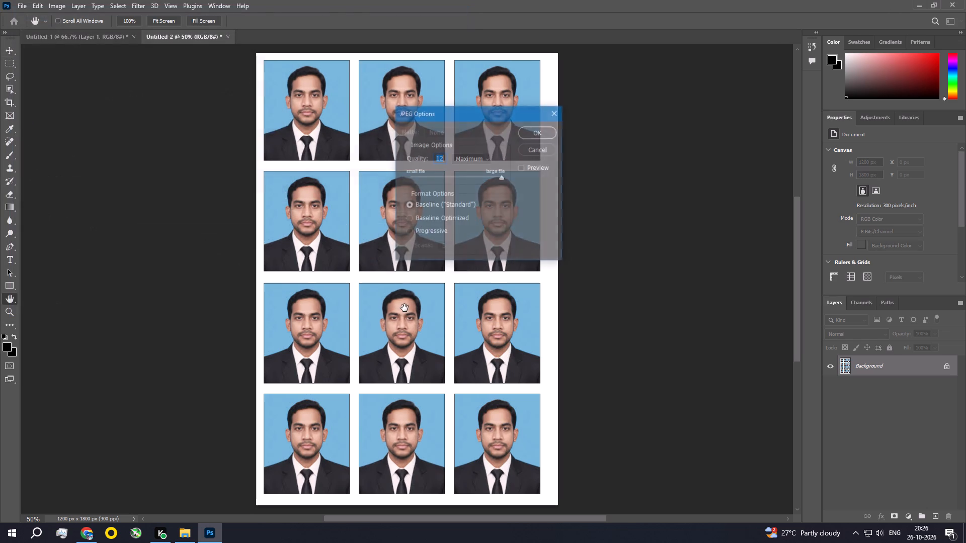
Complete the JPEG export with quality 12 (Maximum) and the Baseline ("Standard") format.
click(437, 201)
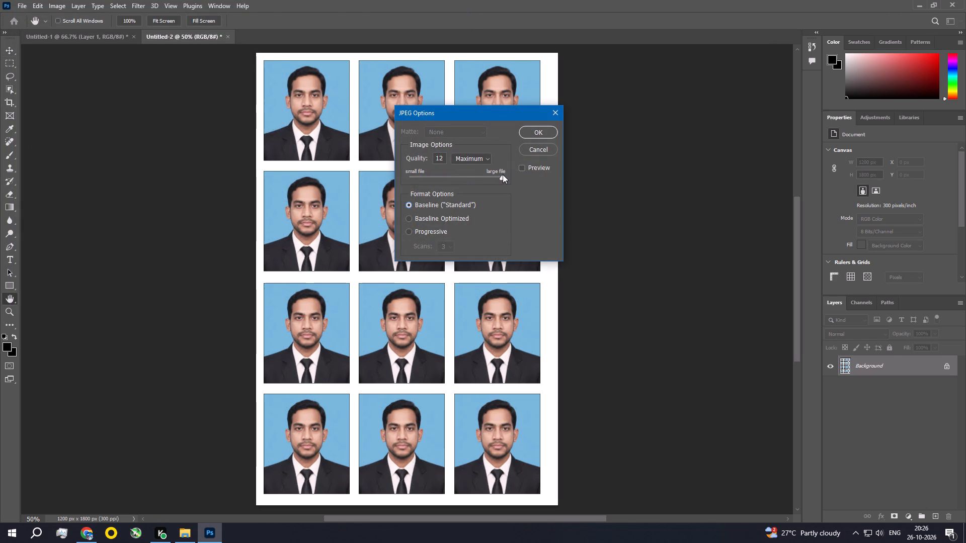
drag(503, 176, 368, 181)
drag(409, 178, 527, 177)
drag(527, 177, 563, 177)
click(538, 130)
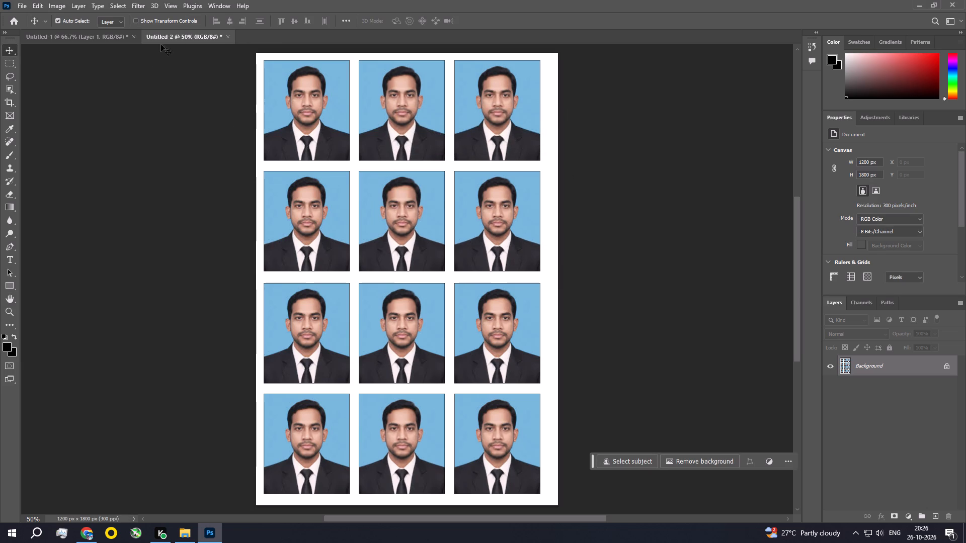
Close Untitled-2 and Untitled-1 without saving changes.
click(229, 37)
click(481, 200)
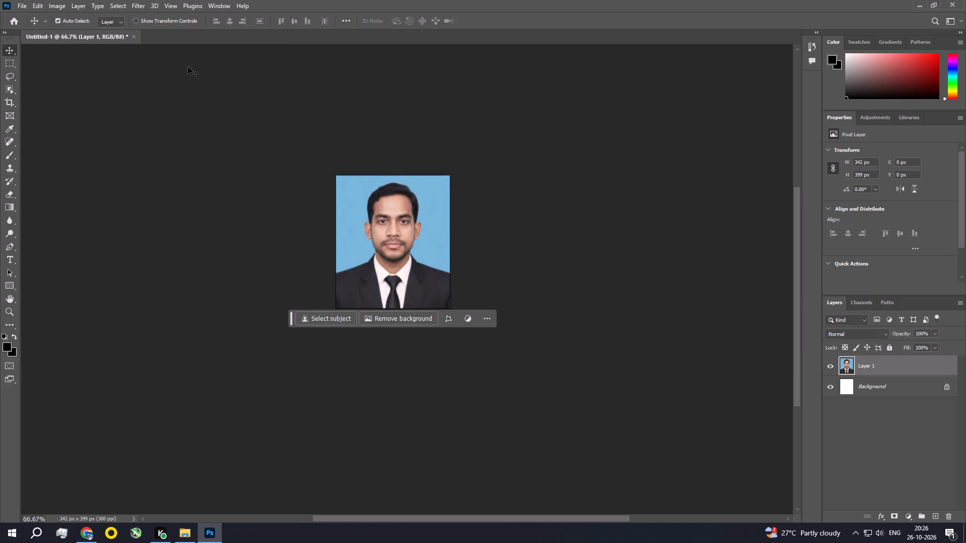
click(135, 35)
click(477, 201)
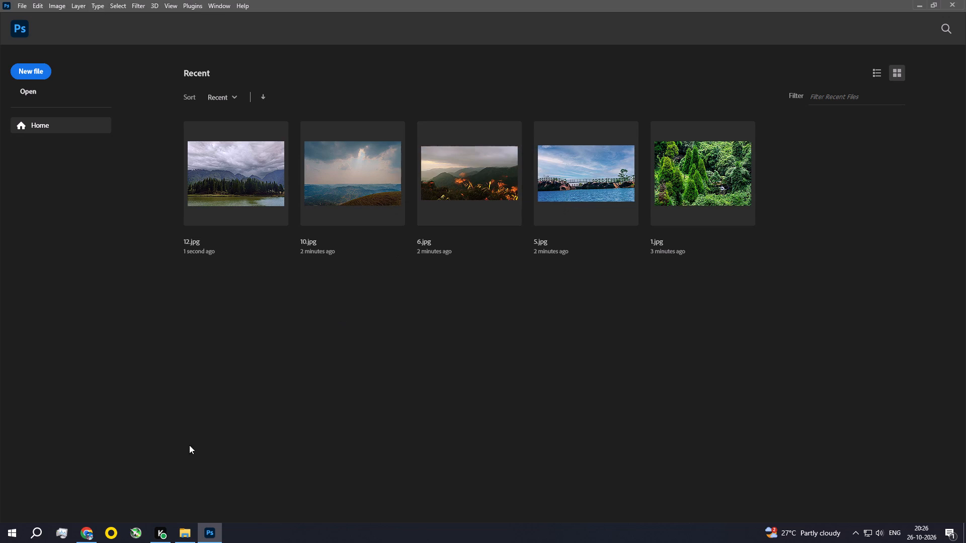
Switch to File Explorer, look through the vivo 1906 folder and return to 3. Photos.
click(191, 534)
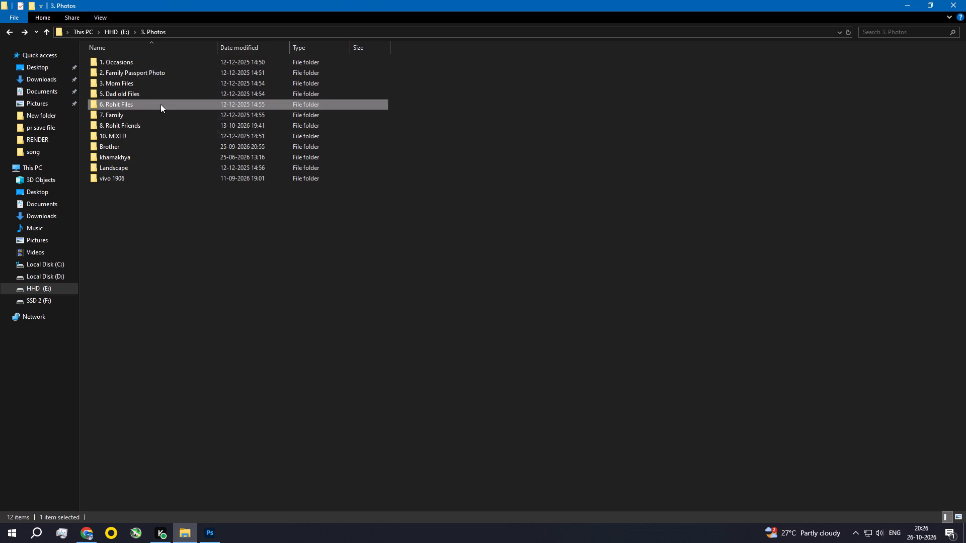
double_click(141, 174)
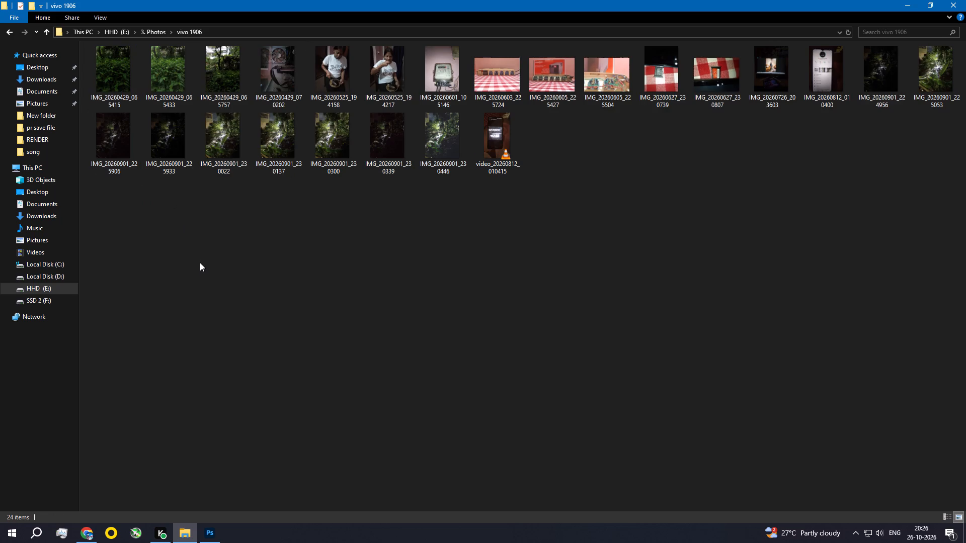
click(11, 34)
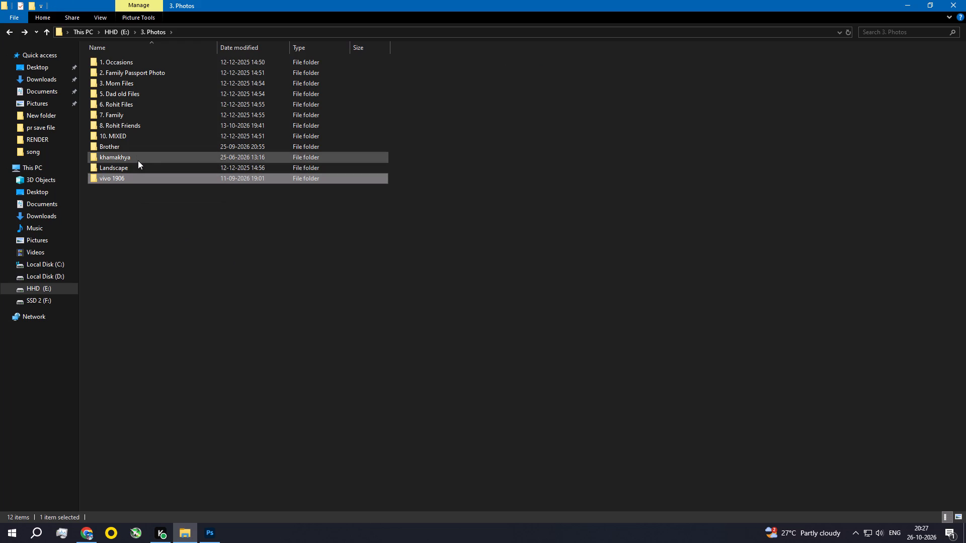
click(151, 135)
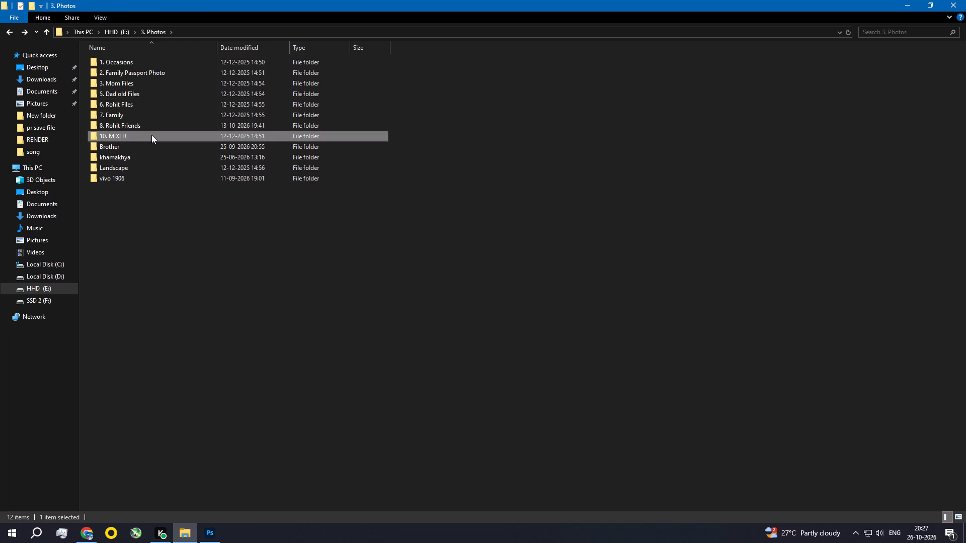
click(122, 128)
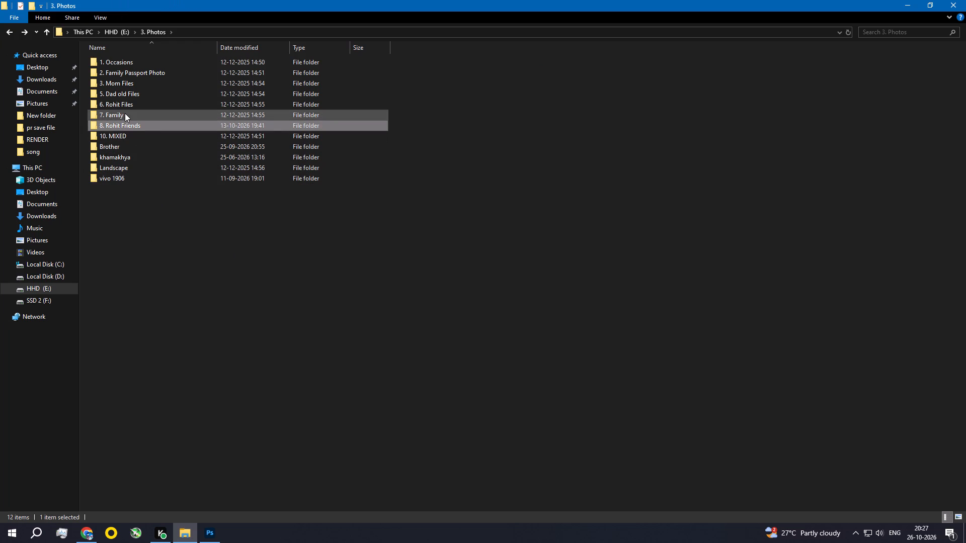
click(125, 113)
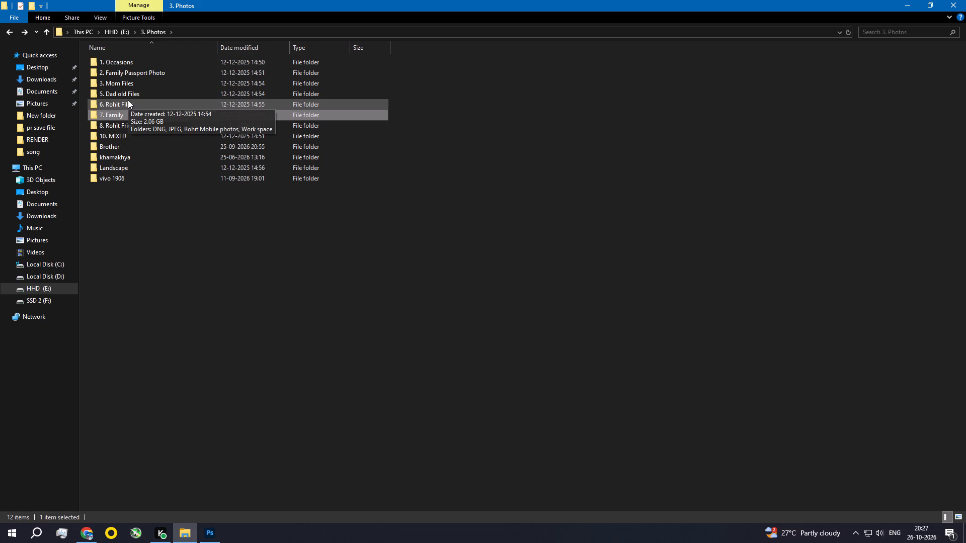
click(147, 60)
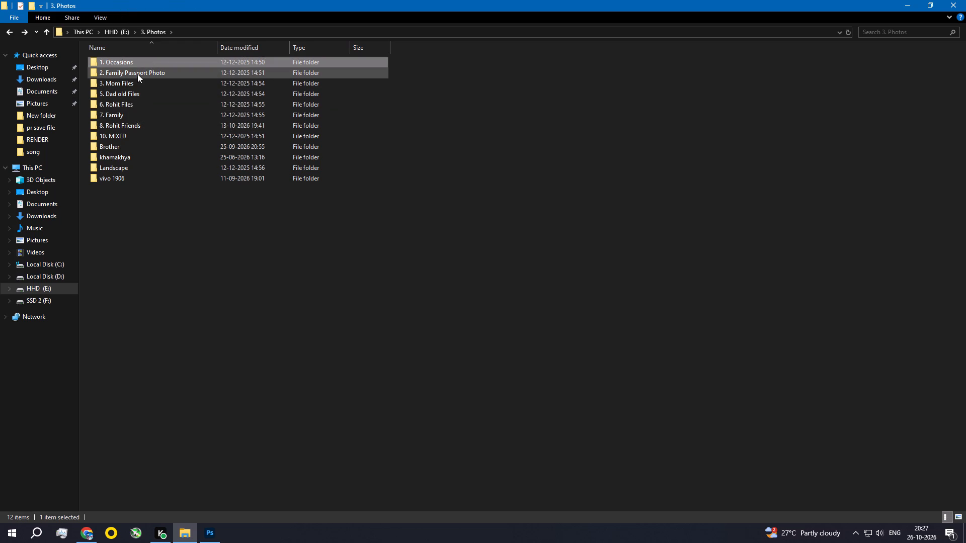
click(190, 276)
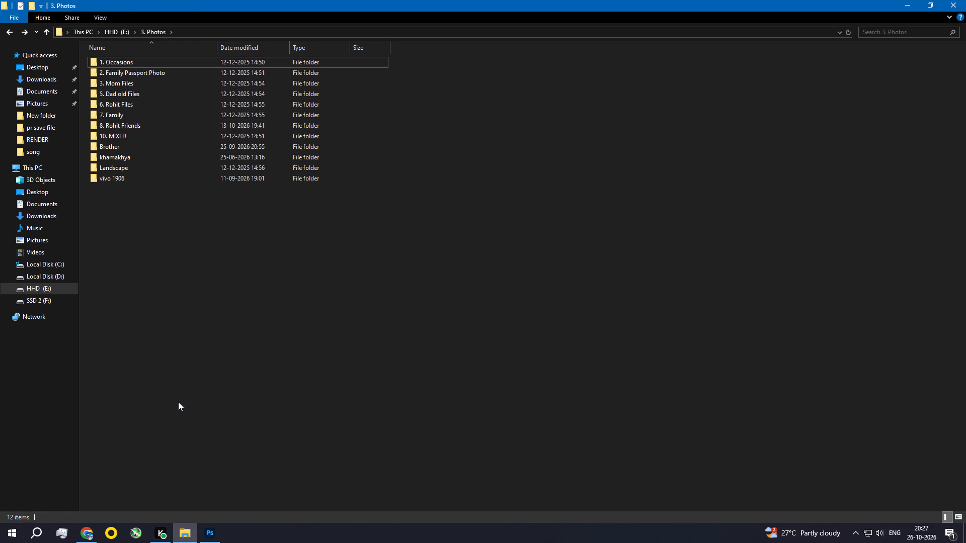
Switch to Chrome, where the Google results for "passport photo" are open.
click(89, 536)
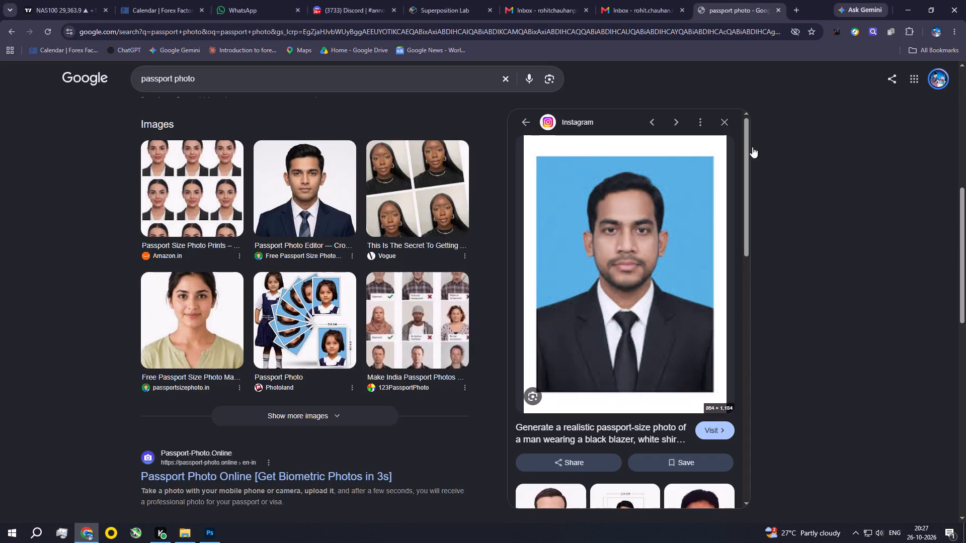
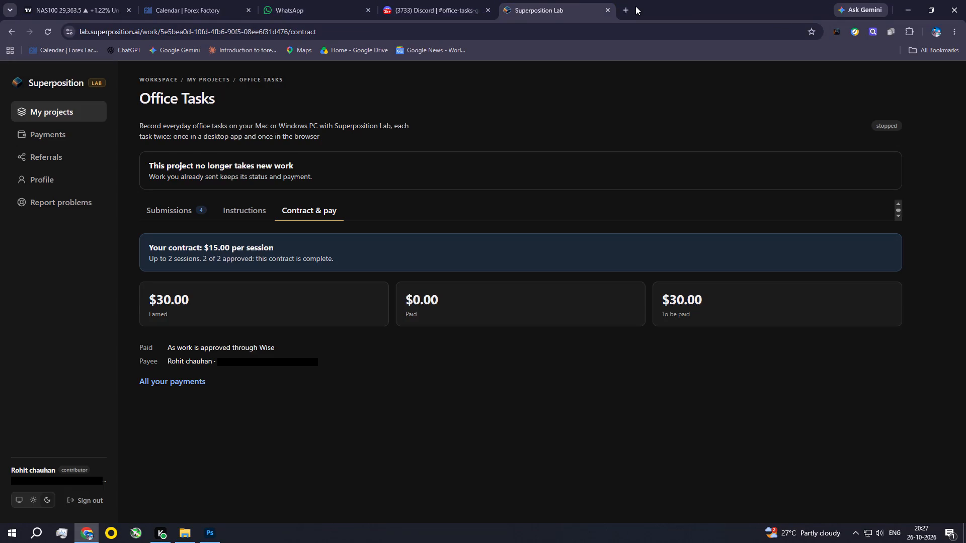
Open a new blank browser tab alongside the Superposition Lab page.
click(623, 10)
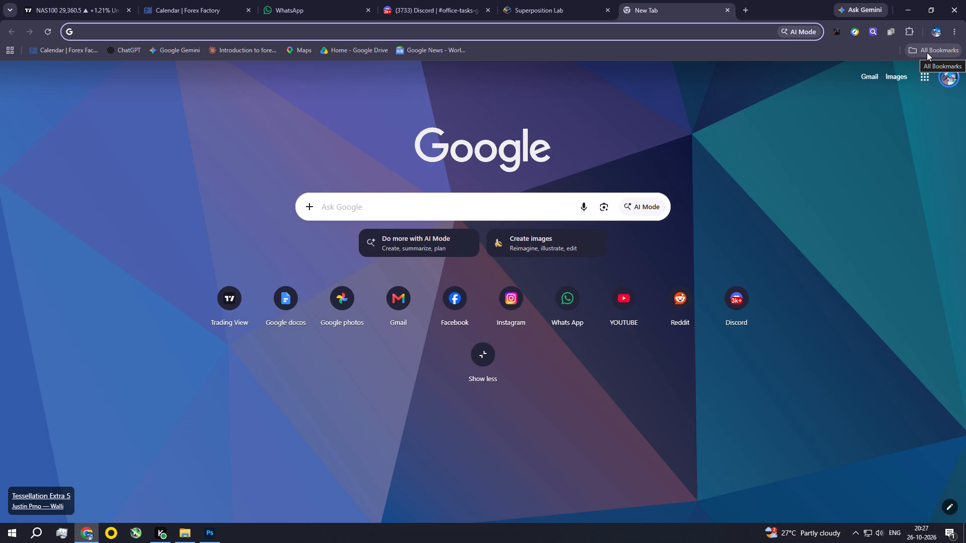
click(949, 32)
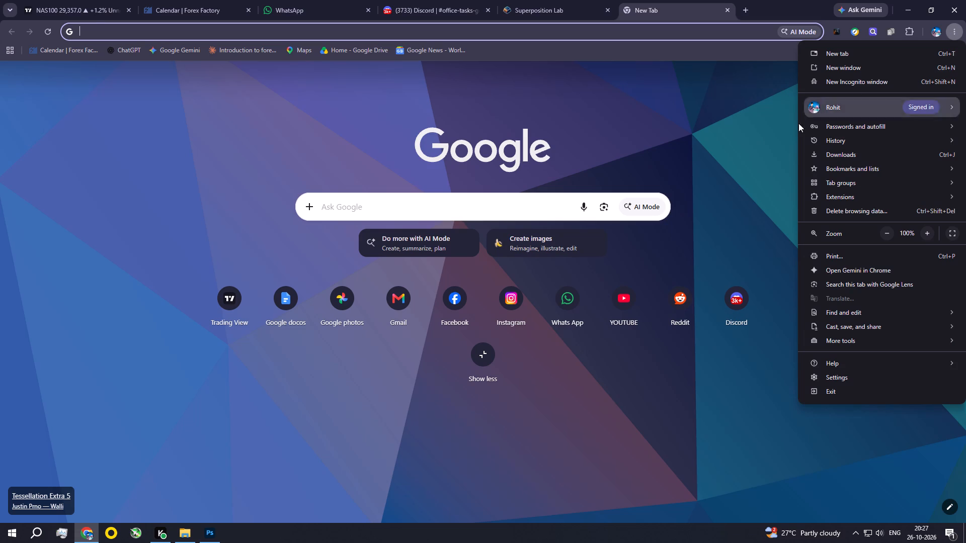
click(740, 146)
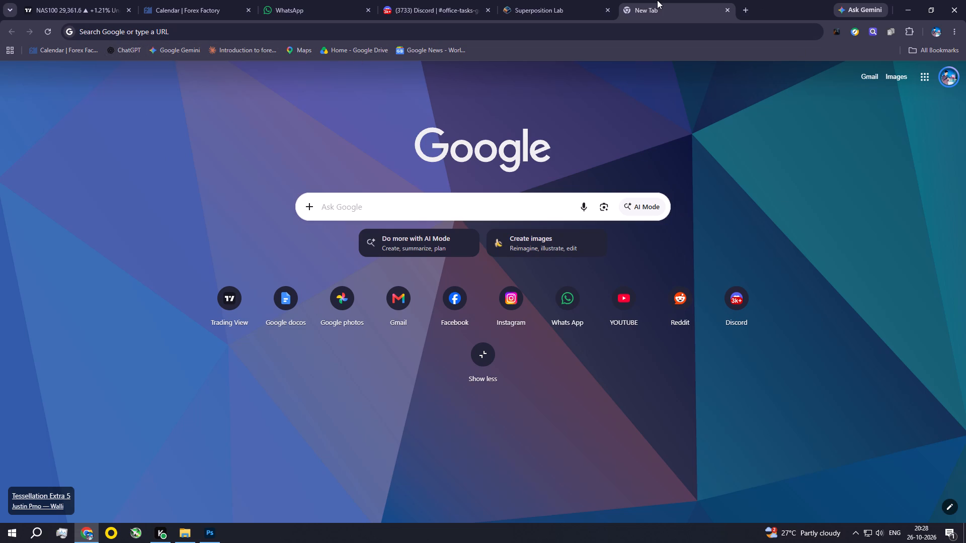
Search Google for "download raw image" and open the Unsplash raw pictures result.
click(530, 207)
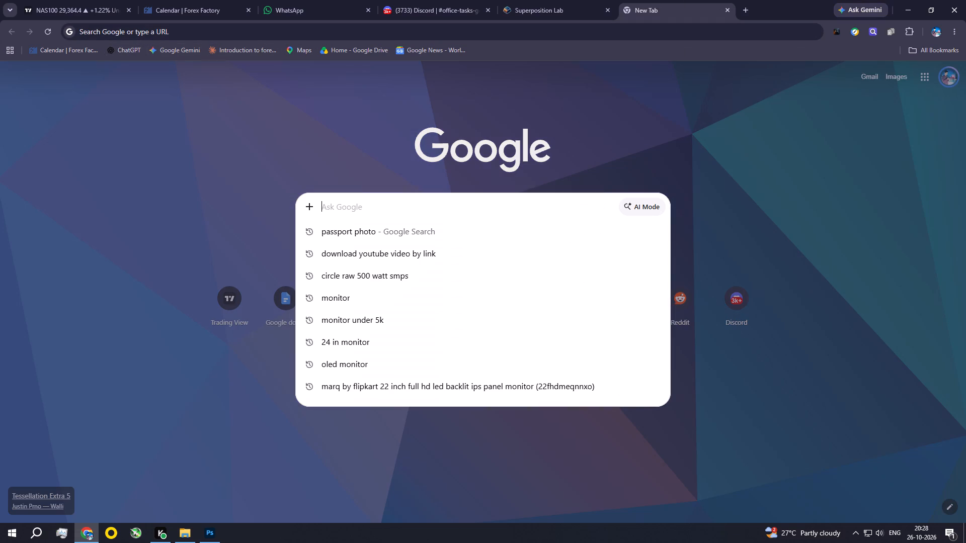
text(download raw image)
key(Return)
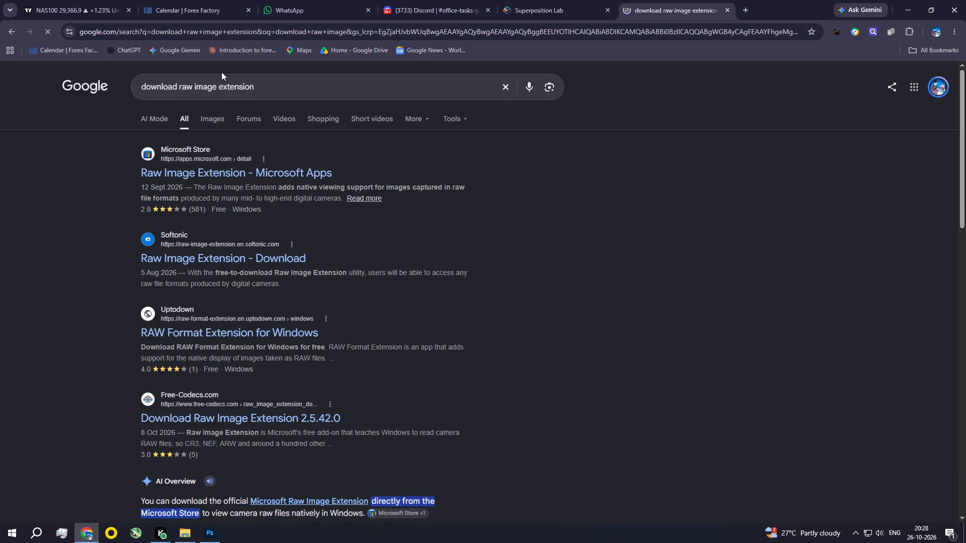
drag(258, 84, 217, 84)
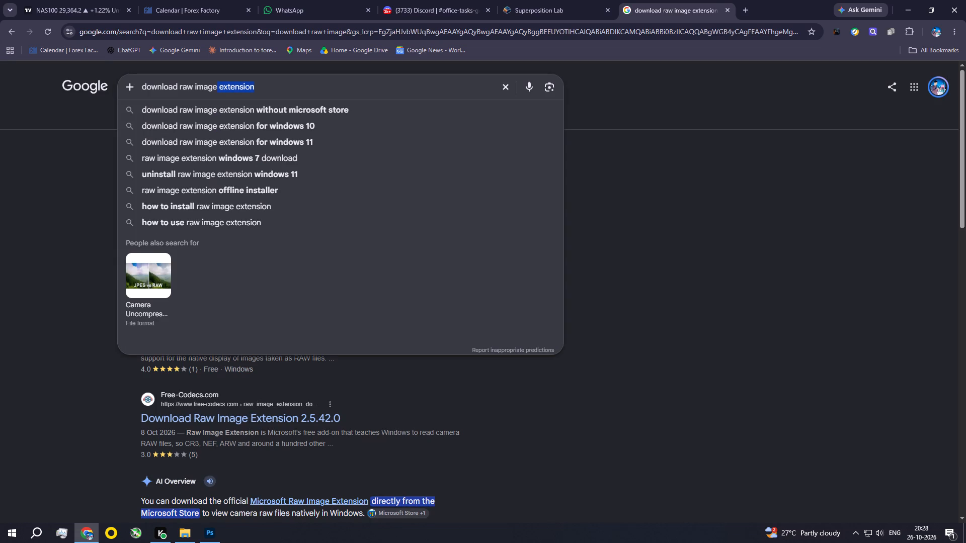
key(BackSpace)
key(Return)
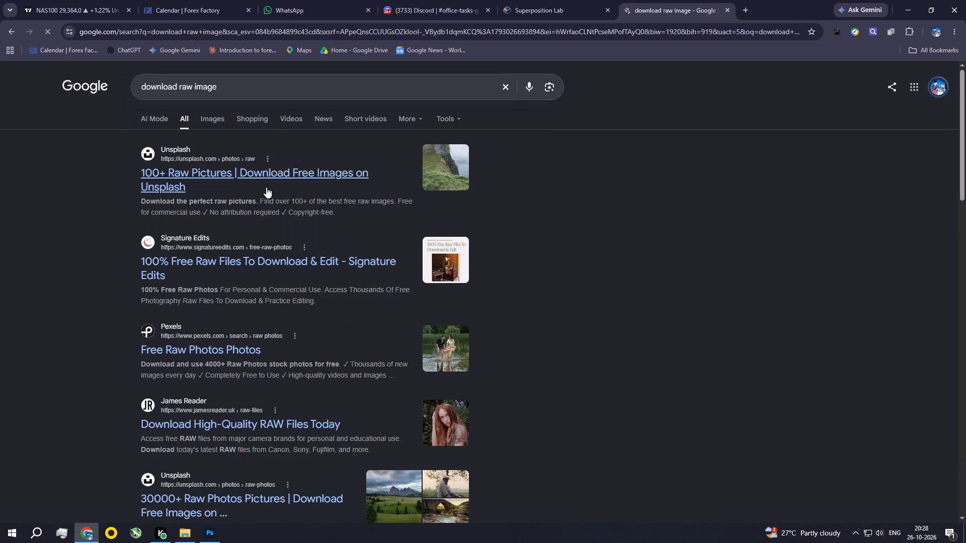
click(266, 175)
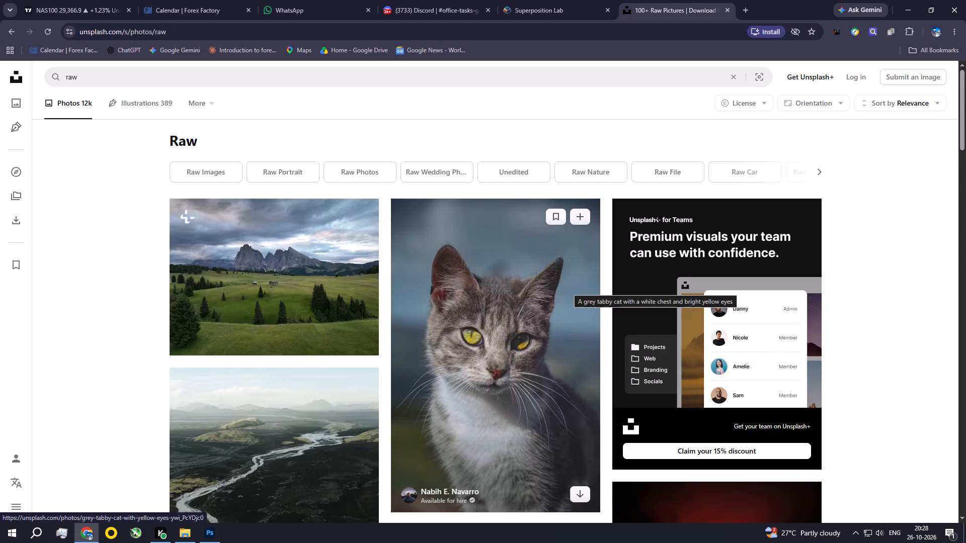
Look through the raw photo results on Unsplash for a suitable image.
scroll(519, 262, down, 10)
scroll(510, 255, up, 1)
scroll(510, 255, down, 1)
scroll(510, 255, up, 1)
scroll(510, 255, down, 1)
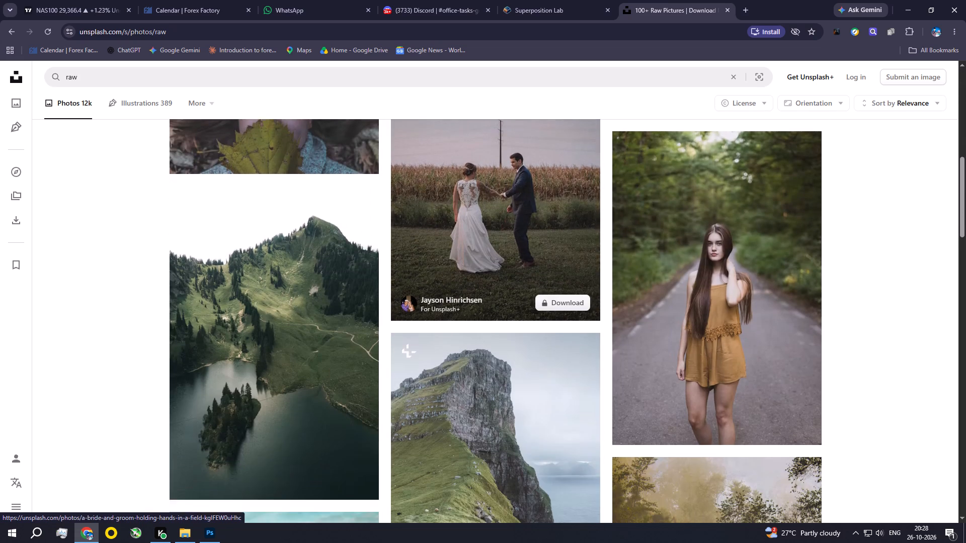
scroll(510, 255, down, 8)
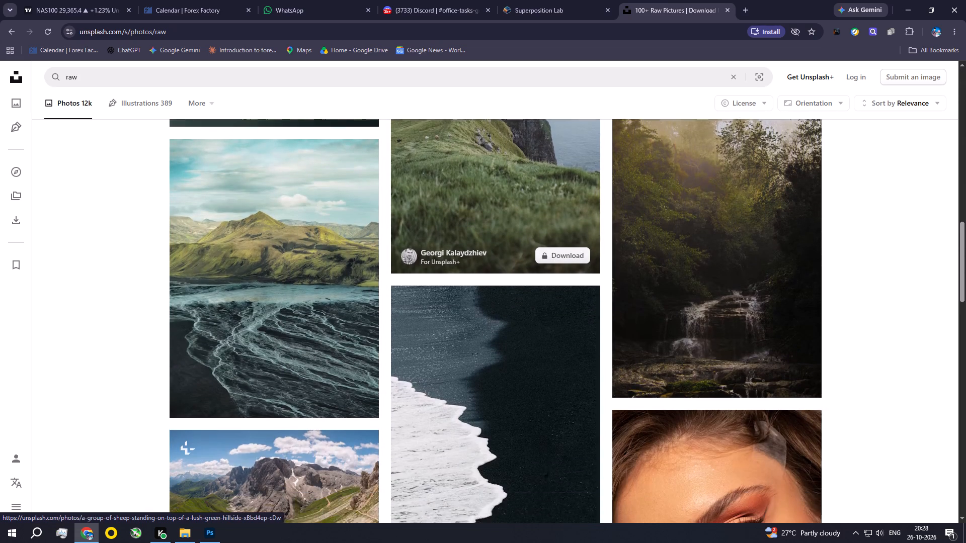
scroll(510, 260, down, 4)
scroll(511, 265, up, 8)
scroll(511, 266, down, 5)
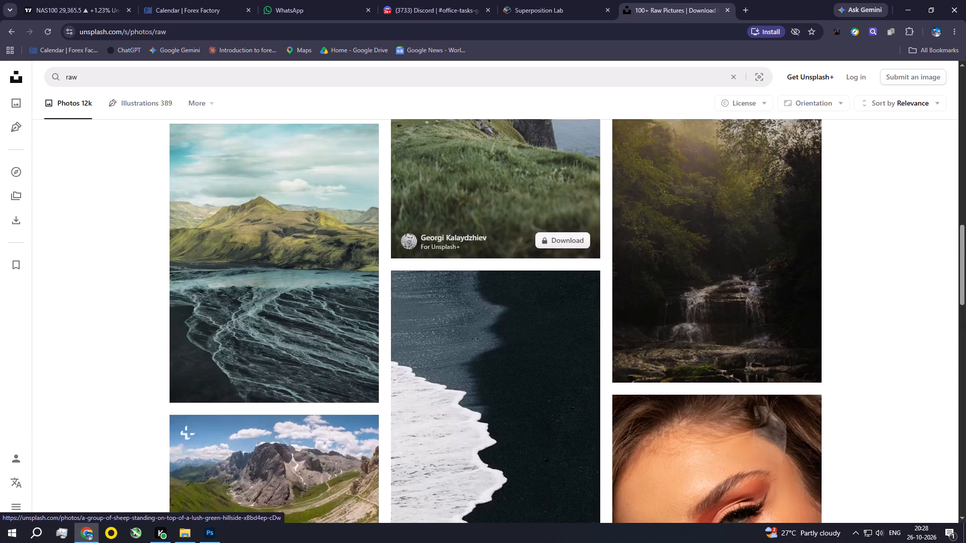
scroll(511, 266, down, 10)
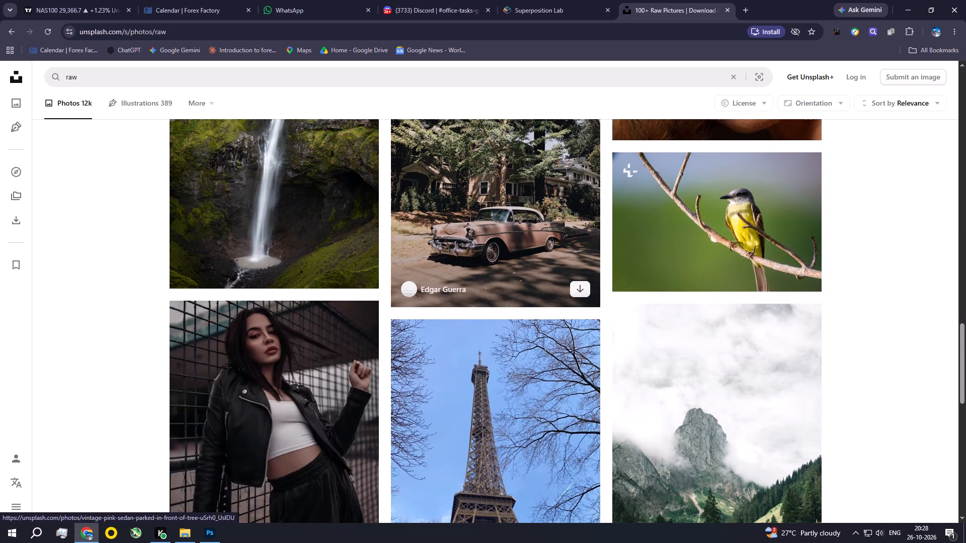
scroll(511, 266, down, 3)
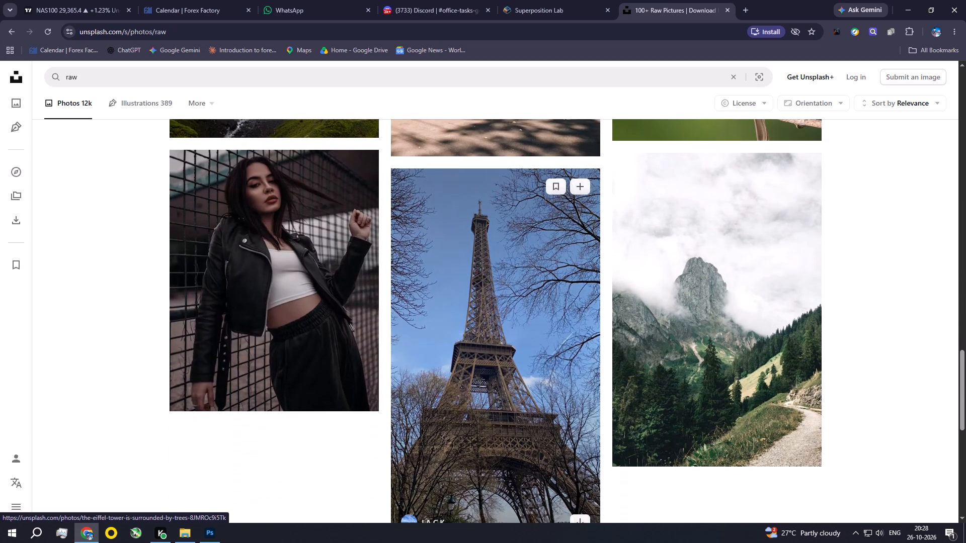
scroll(513, 265, down, 3)
scroll(513, 267, up, 1)
scroll(513, 267, down, 5)
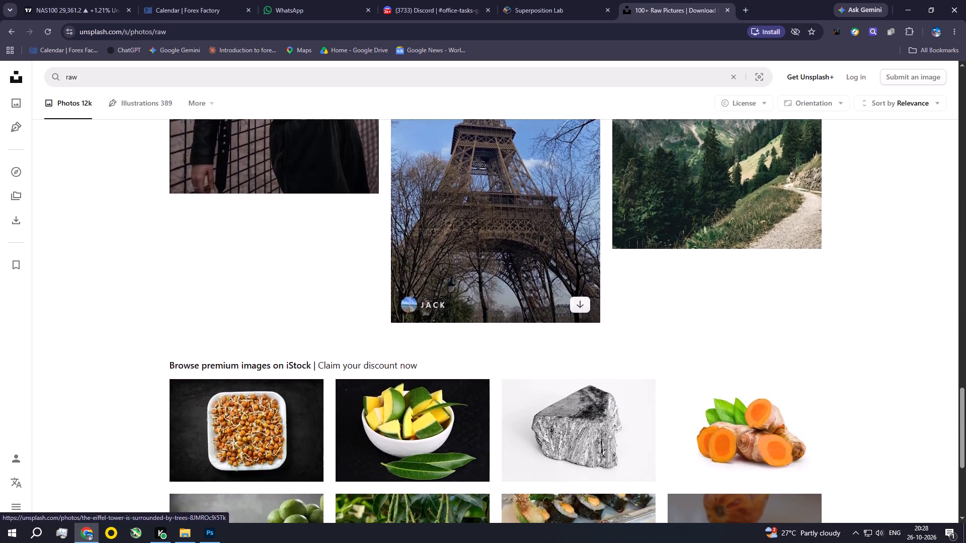
scroll(513, 268, down, 4)
scroll(513, 269, up, 1)
scroll(513, 269, down, 5)
Load more raw photo results on Unsplash and look through the additional images.
click(516, 391)
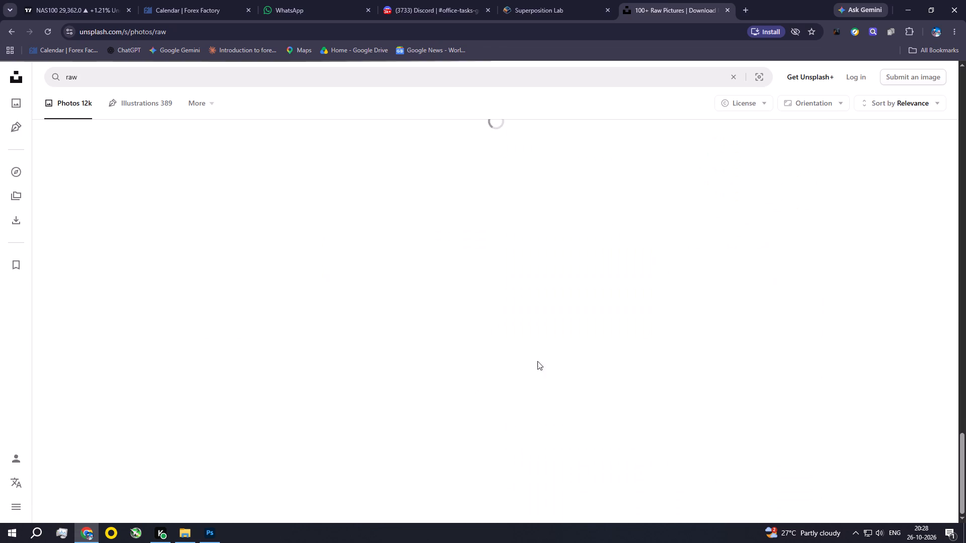
scroll(582, 297, down, 2)
scroll(582, 297, up, 1)
scroll(582, 297, down, 5)
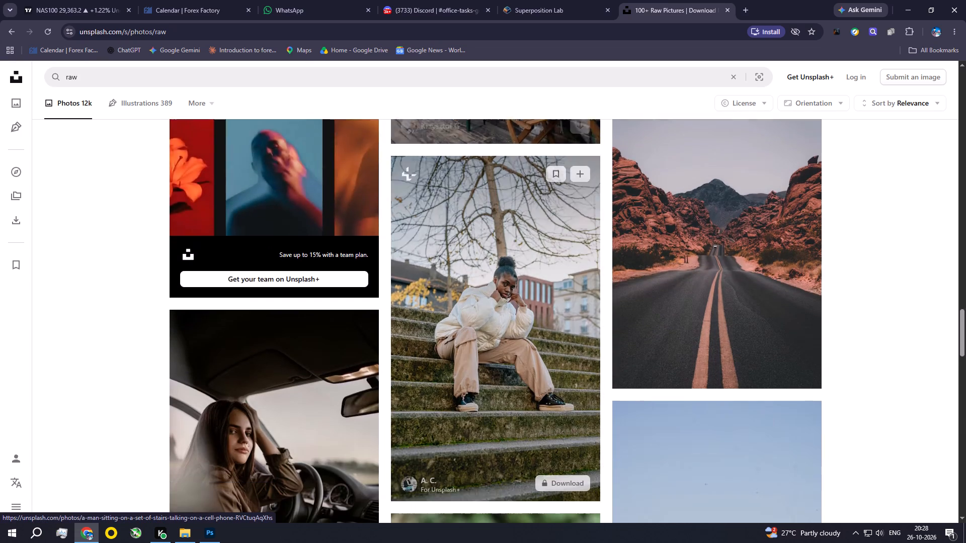
scroll(583, 300, down, 5)
scroll(583, 303, up, 1)
scroll(583, 303, down, 3)
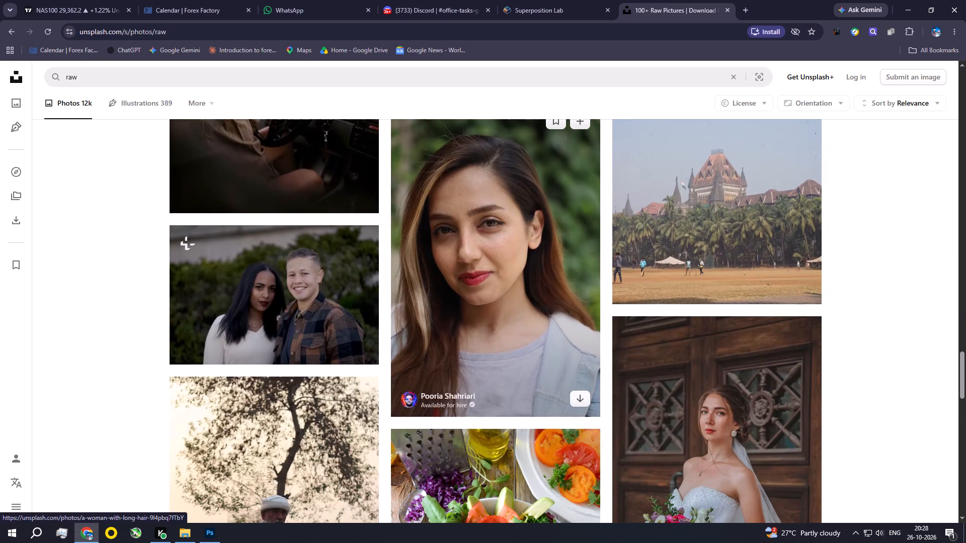
scroll(582, 305, down, 1)
scroll(582, 305, up, 2)
scroll(582, 305, down, 1)
scroll(582, 305, up, 3)
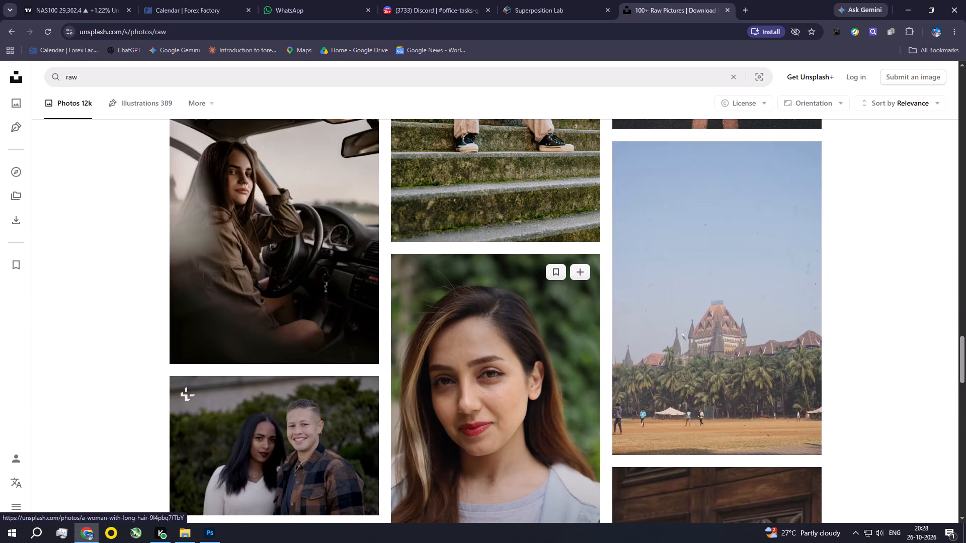
scroll(582, 305, down, 6)
scroll(582, 312, up, 7)
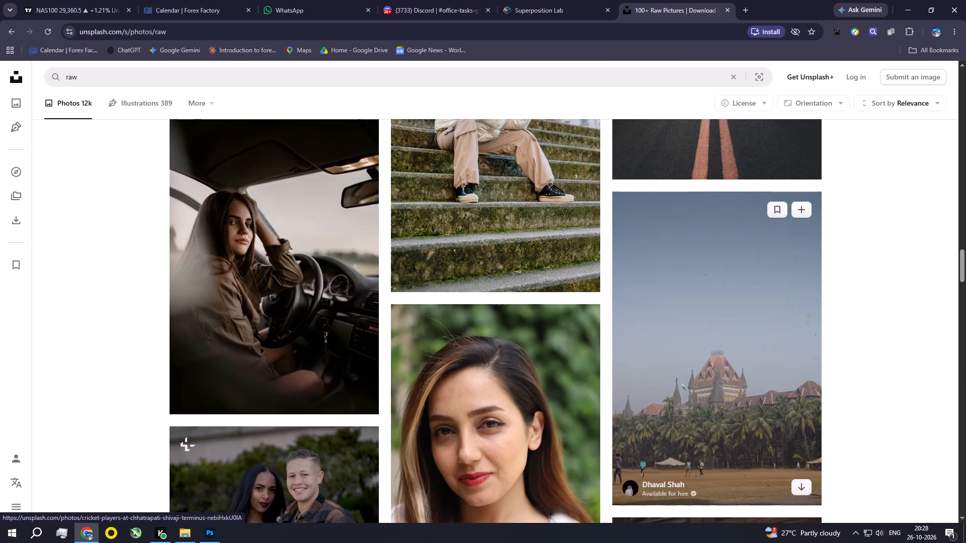
Download the photo of cricket players at Chhatrapati Shivaji Terminus in Original Size (4000 x 6000).
click(704, 312)
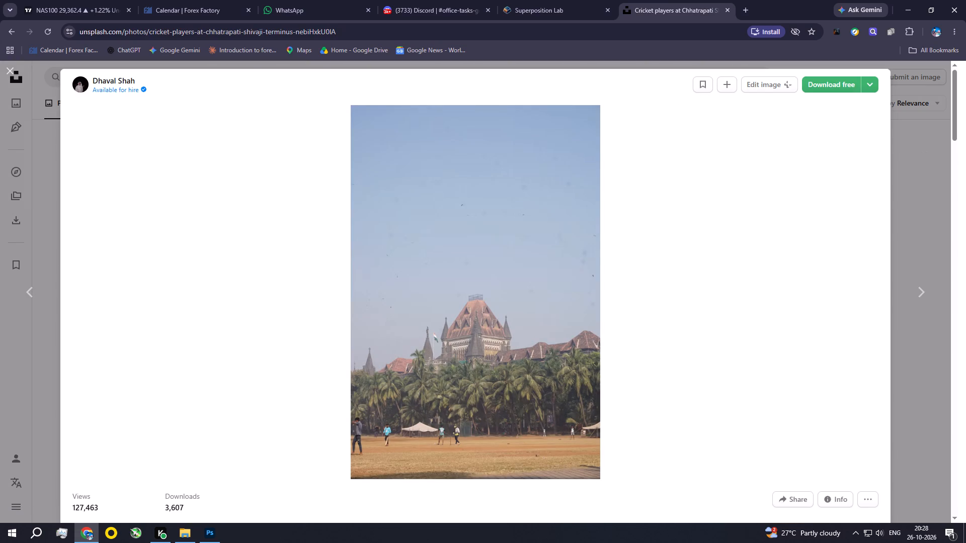
click(869, 82)
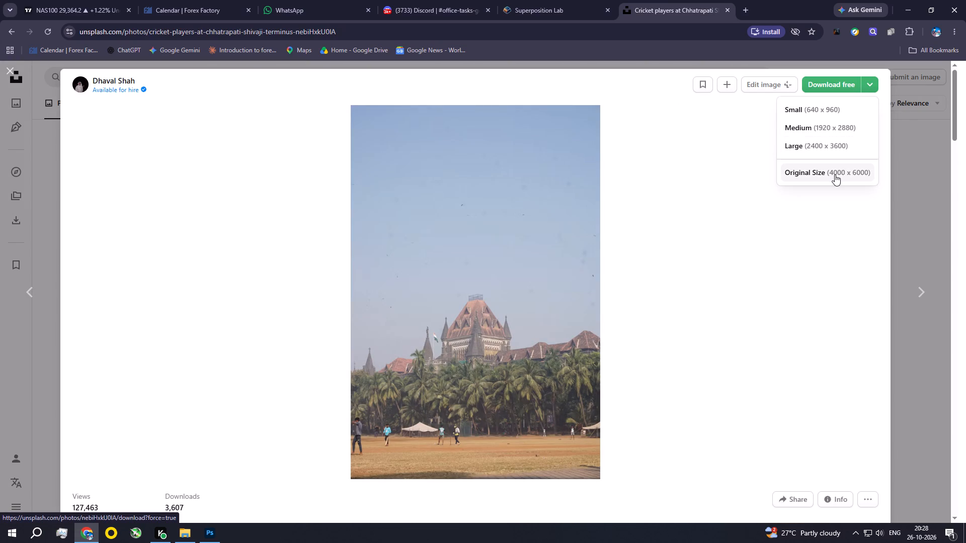
click(835, 174)
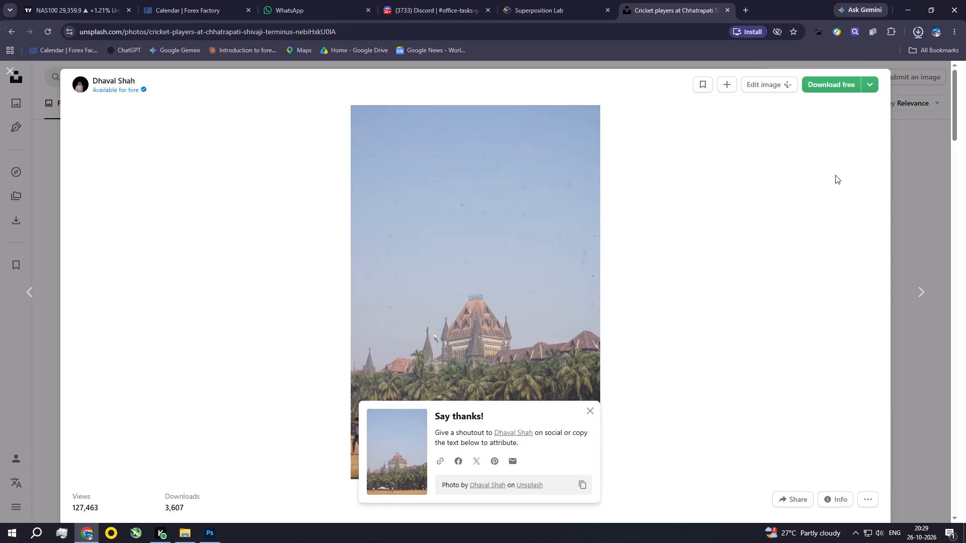
Show the downloaded Unsplash photo in its download folder in File Explorer.
click(891, 58)
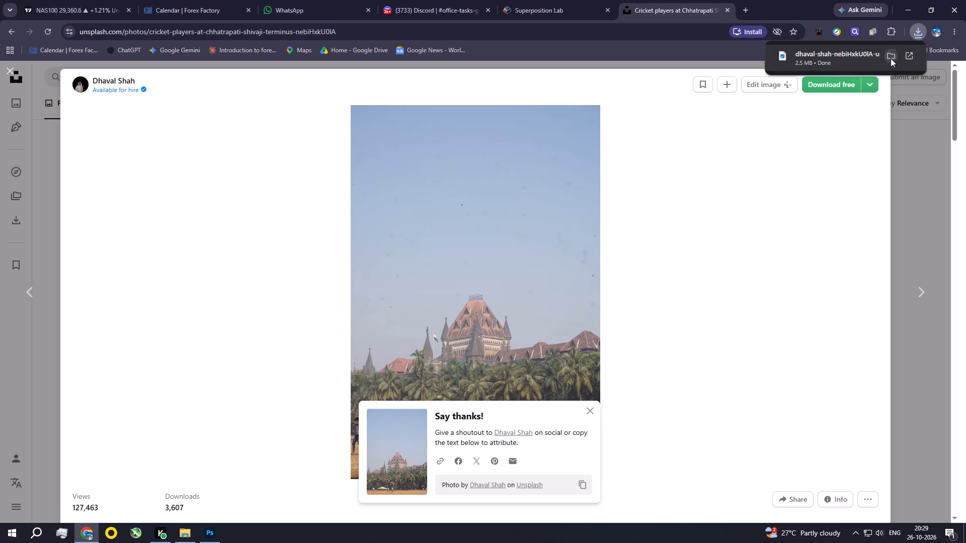
drag(662, 75, 680, 185)
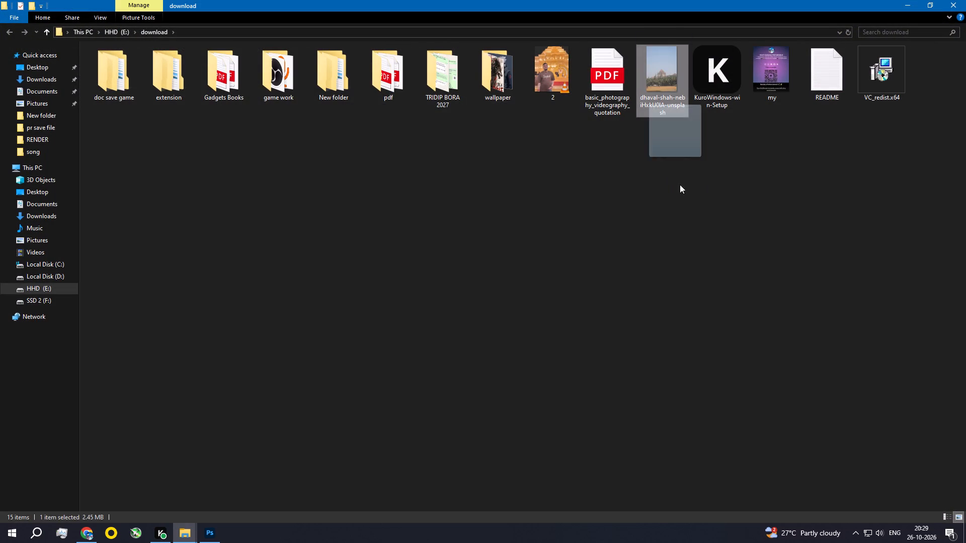
drag(680, 185, 701, 264)
Delete the video file named 2 from the download folder.
click(545, 71)
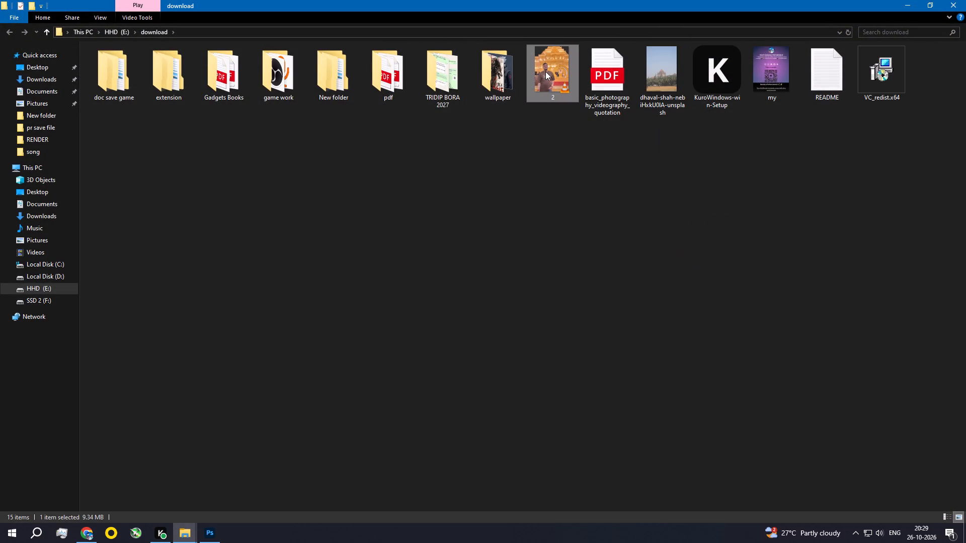
key(Delete)
Switch to Photoshop and open the downloaded Unsplash photo there from the download folder.
drag(599, 72, 694, 282)
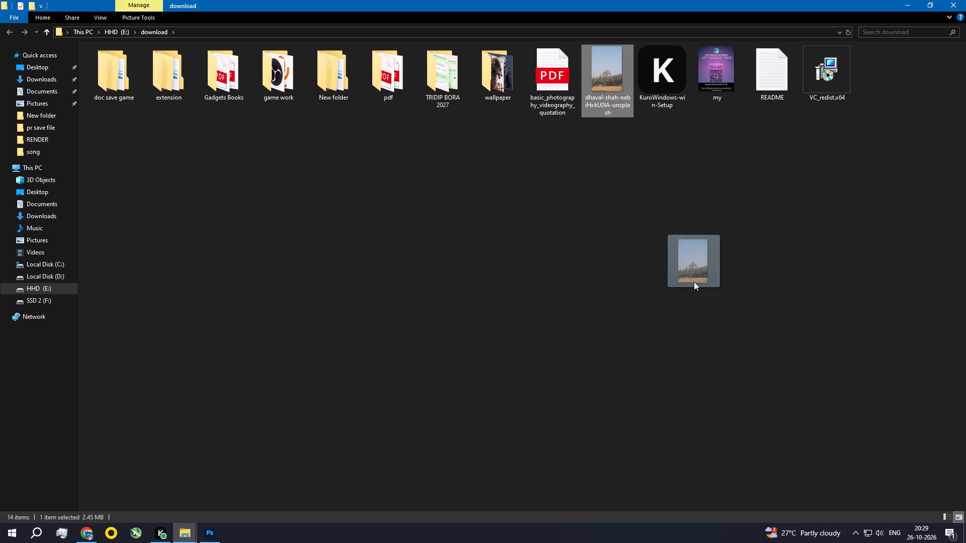
drag(694, 282, 695, 282)
key(alt+Tab)
key(alt+Tab)
key(alt+Tab)
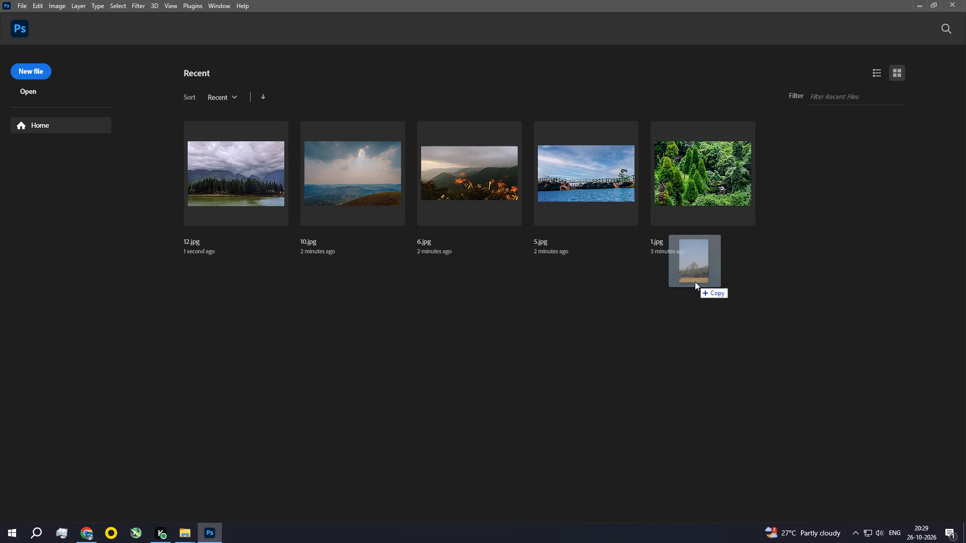
drag(695, 282, 685, 333)
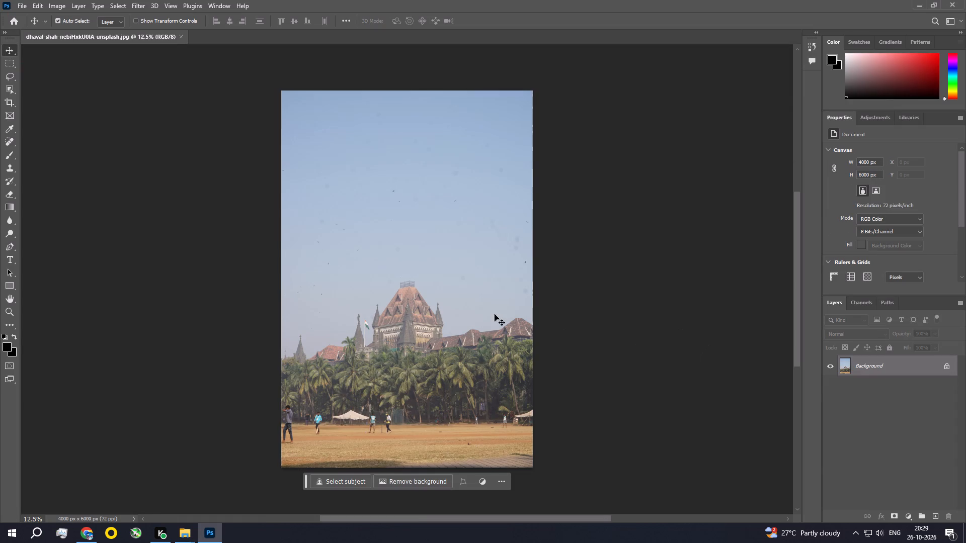
Examine the photo's sky and the building's roofline at closer zoom levels.
key(ctrl+space)
key(ctrl+space)
key(ctrl+space)
key(ctrl+space)
key(ctrl+space)
key(ctrl+space)
key(ctrl+space)
key(ctrl+space)
key(ctrl+space)
key(ctrl+space)
key(ctrl+space)
key(ctrl+space)
key(ctrl+space)
key(ctrl+space)
key(ctrl+space)
key(ctrl+space)
key(ctrl+space)
key(ctrl+space)
key(ctrl+space)
key(ctrl+space)
ctrl+click(448, 227)
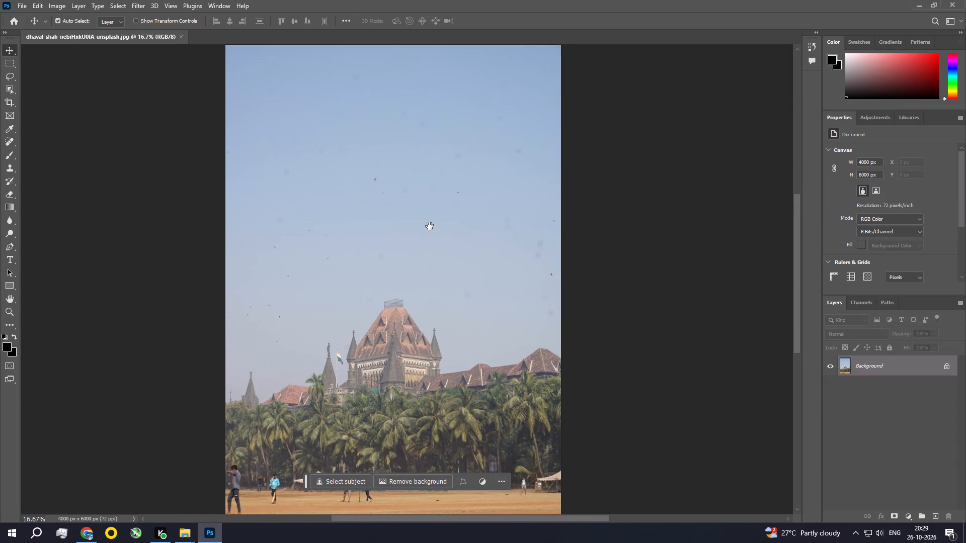
drag(430, 226, 408, 268)
ctrl+click(457, 229)
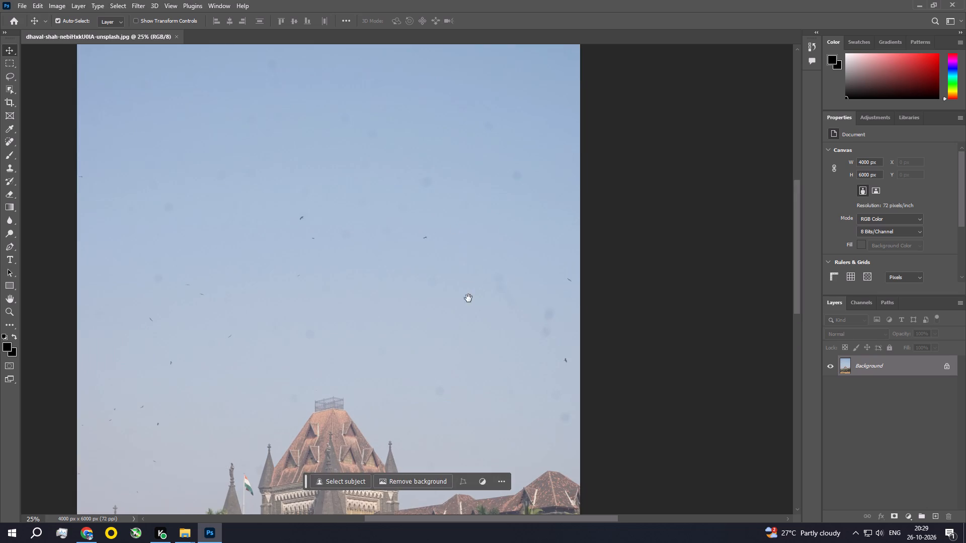
drag(468, 298, 527, 205)
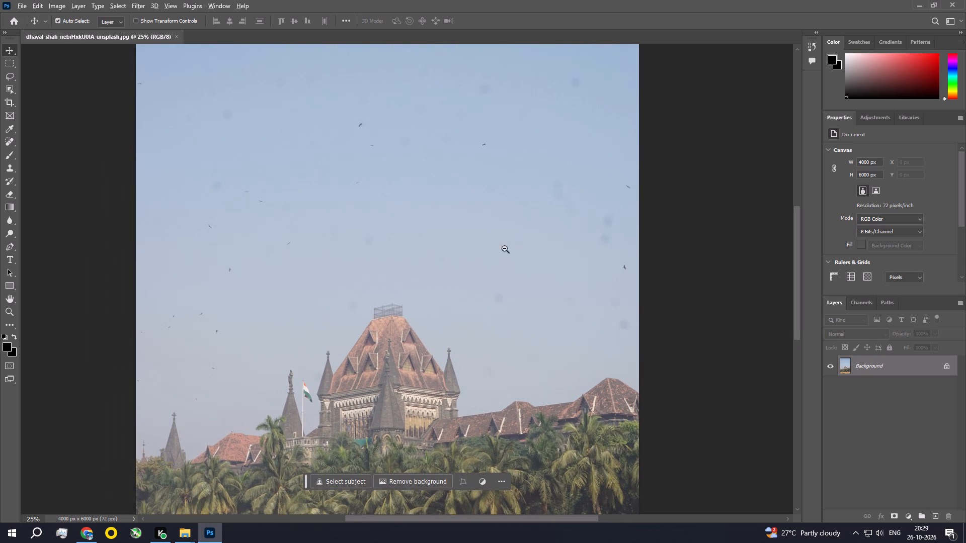
alt+click(490, 284)
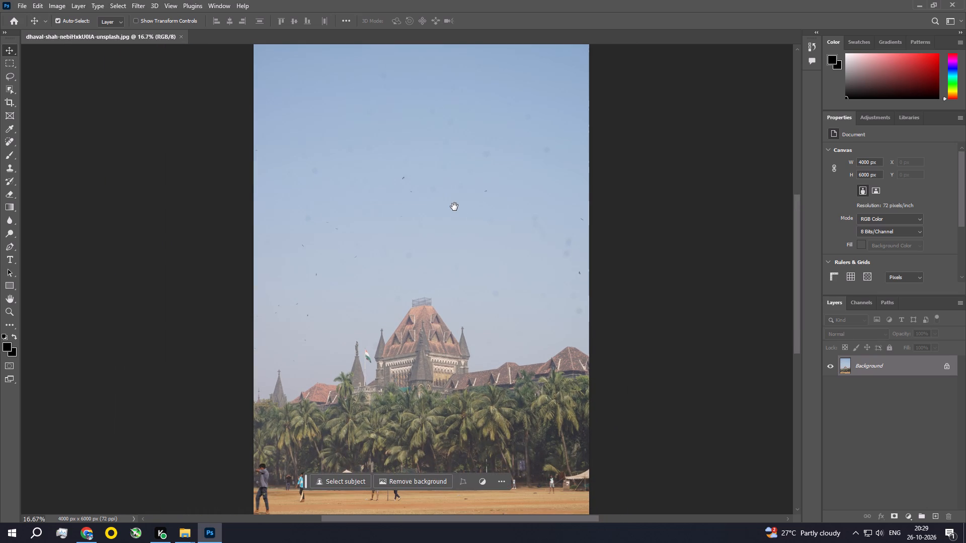
Check the downloaded Unsplash photo's detailed metadata and general file properties in File Explorer, and return to Photoshop.
click(918, 6)
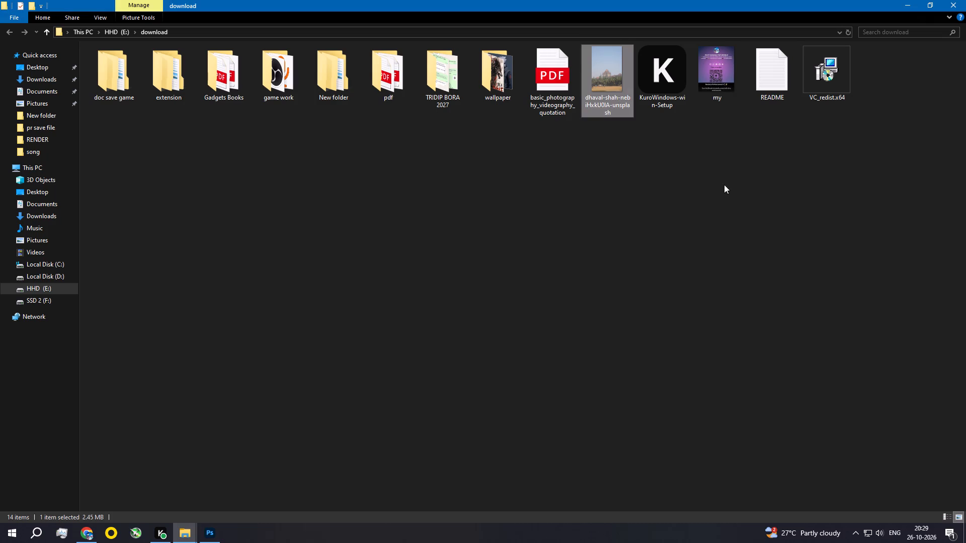
right_click(615, 88)
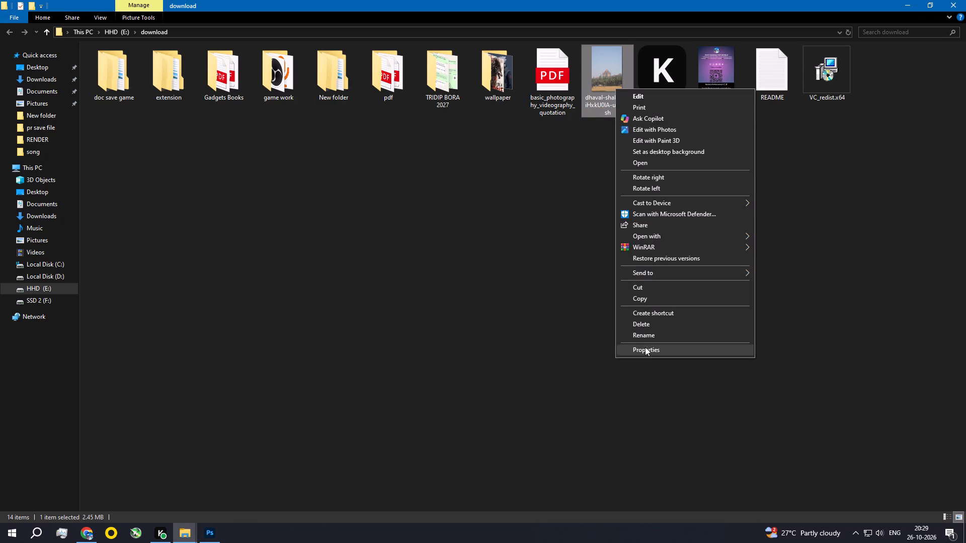
click(647, 353)
click(691, 110)
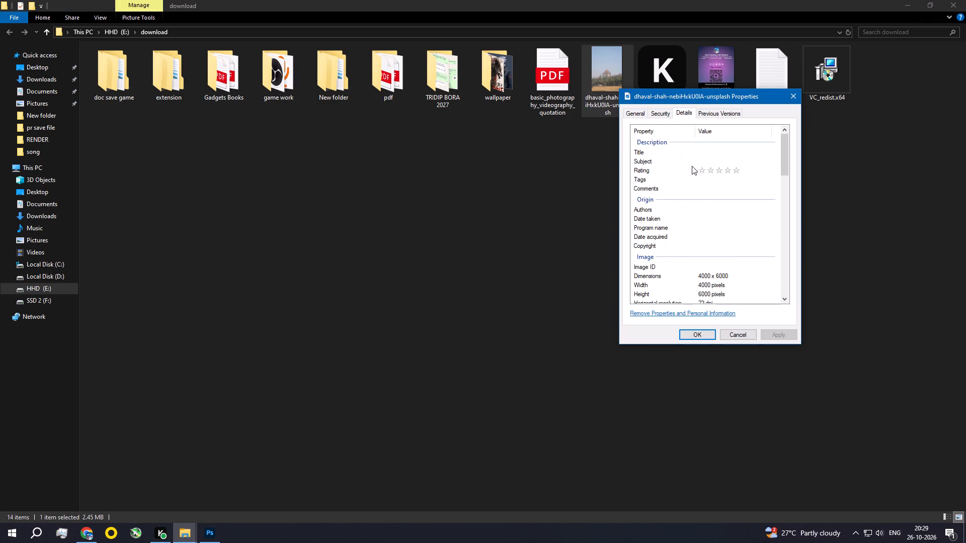
scroll(695, 239, down, 6)
scroll(692, 239, up, 1)
scroll(692, 239, down, 1)
scroll(692, 239, up, 3)
scroll(692, 239, down, 4)
scroll(692, 236, up, 1)
scroll(692, 236, down, 5)
scroll(692, 236, up, 3)
scroll(692, 236, down, 3)
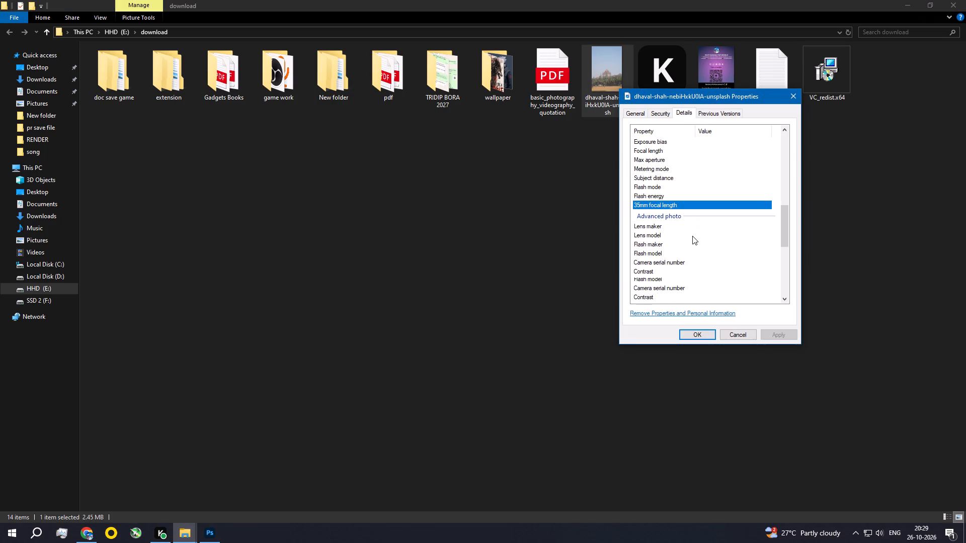
scroll(692, 236, down, 3)
scroll(692, 236, up, 6)
scroll(691, 234, down, 1)
click(659, 109)
click(633, 112)
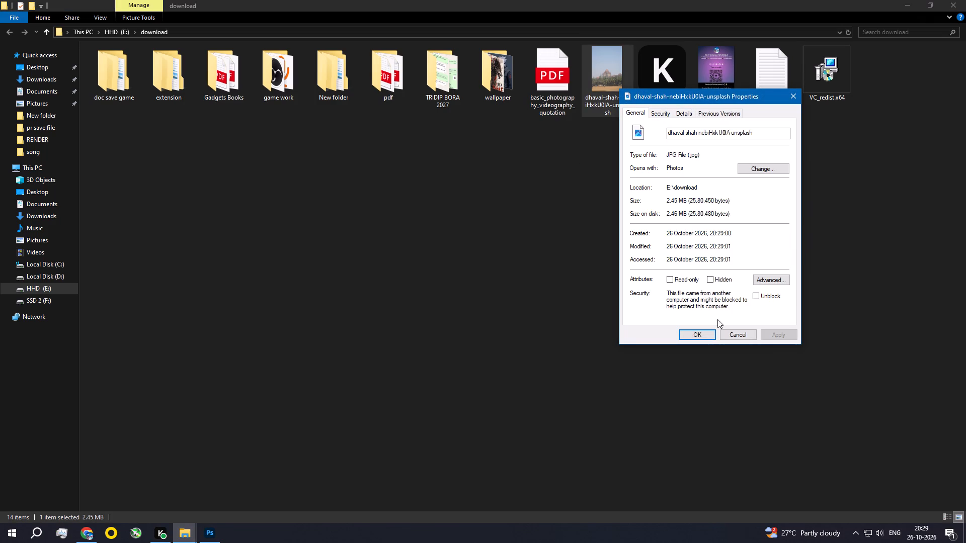
click(737, 336)
click(208, 534)
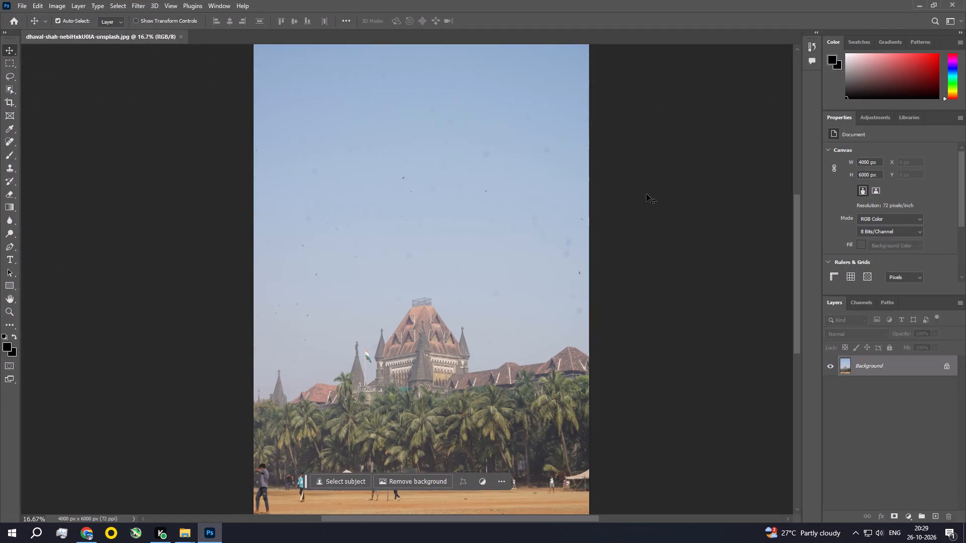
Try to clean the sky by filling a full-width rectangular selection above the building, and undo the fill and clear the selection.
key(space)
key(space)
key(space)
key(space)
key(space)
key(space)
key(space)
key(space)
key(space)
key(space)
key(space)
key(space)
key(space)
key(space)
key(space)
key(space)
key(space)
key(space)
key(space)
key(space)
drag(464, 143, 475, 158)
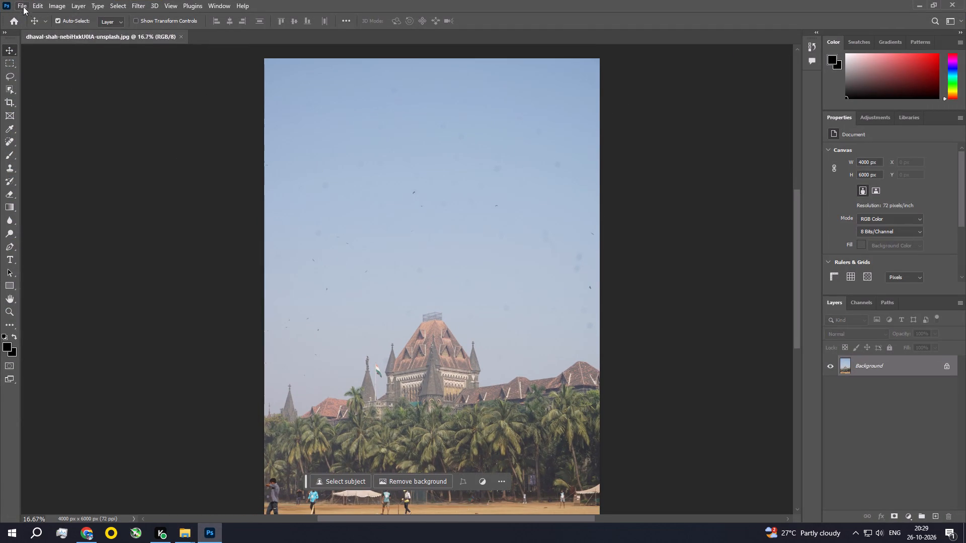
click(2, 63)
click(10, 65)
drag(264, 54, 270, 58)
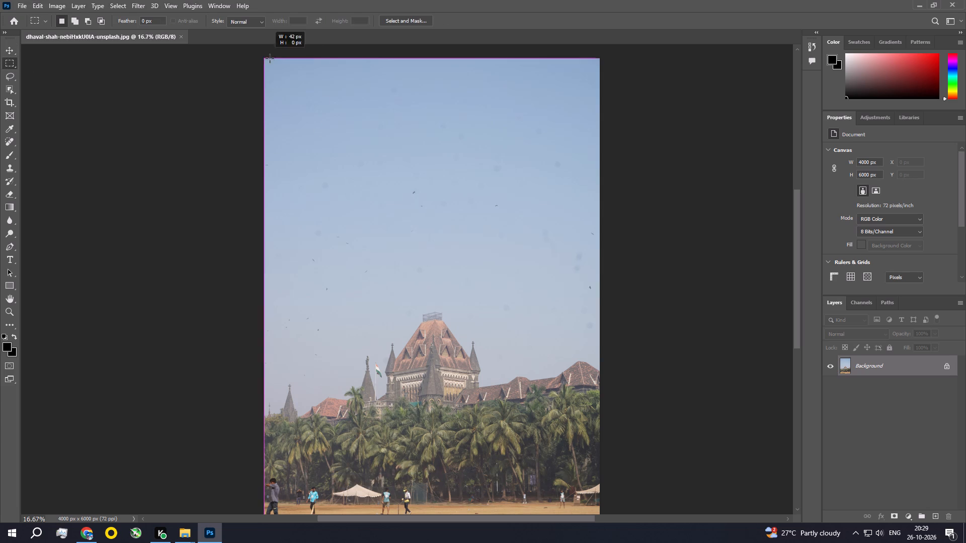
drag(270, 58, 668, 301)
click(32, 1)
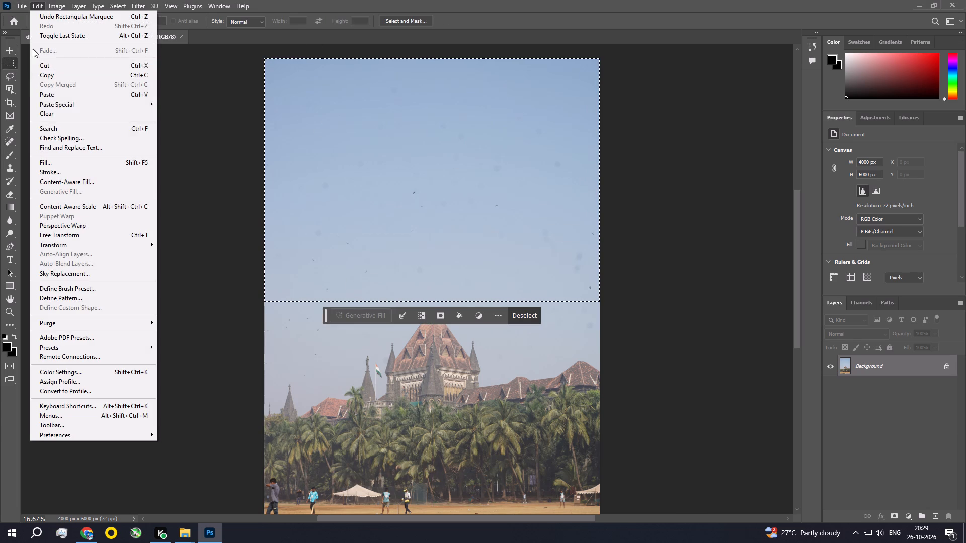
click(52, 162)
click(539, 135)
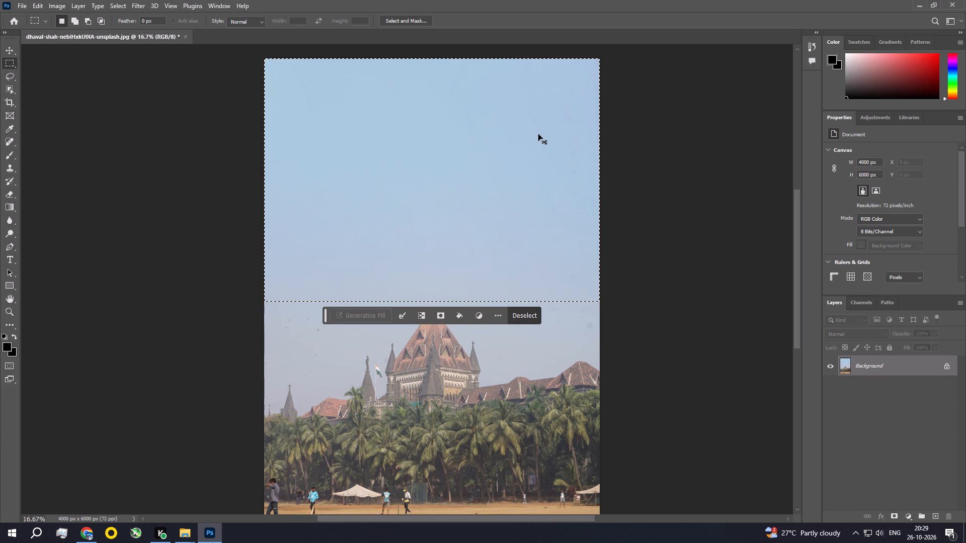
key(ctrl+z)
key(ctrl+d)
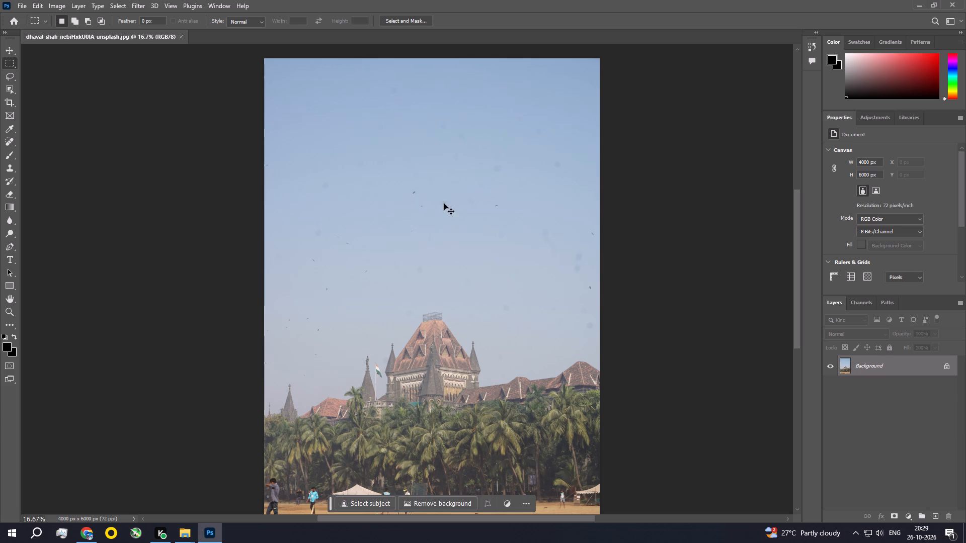
Clone out the dust spots in the sky's upper-right area using the Clone Stamp at brush size 250.
key(ctrl+space)
key(ctrl+space)
ctrl+click(501, 191)
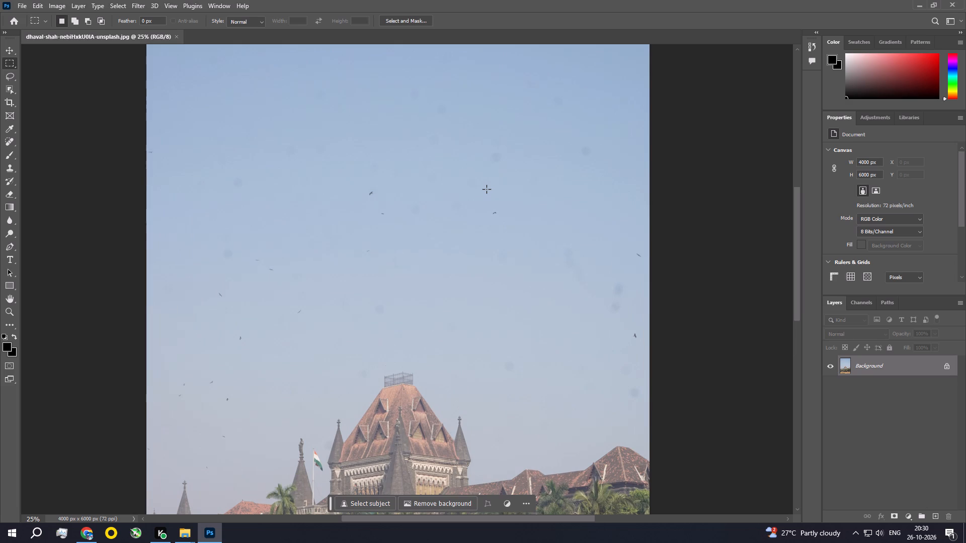
key(b)
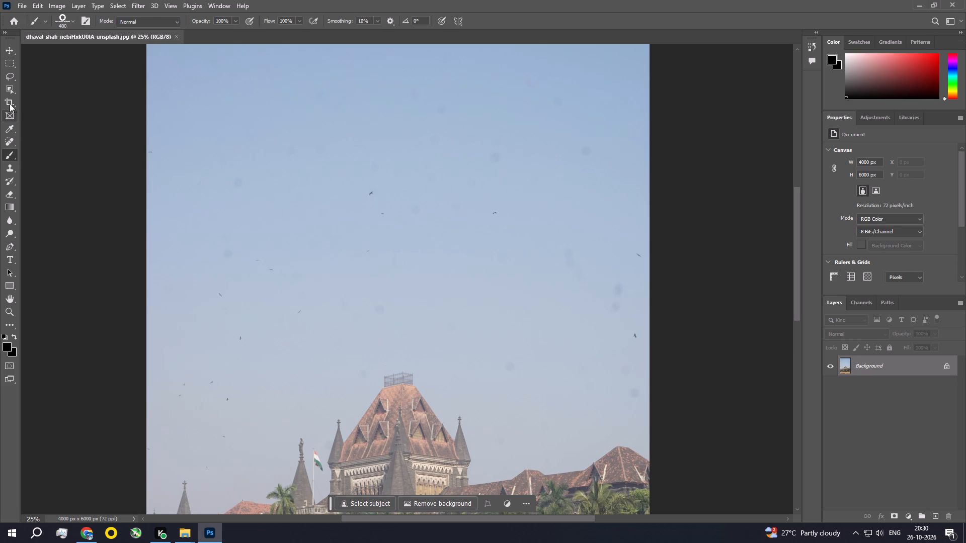
click(9, 49)
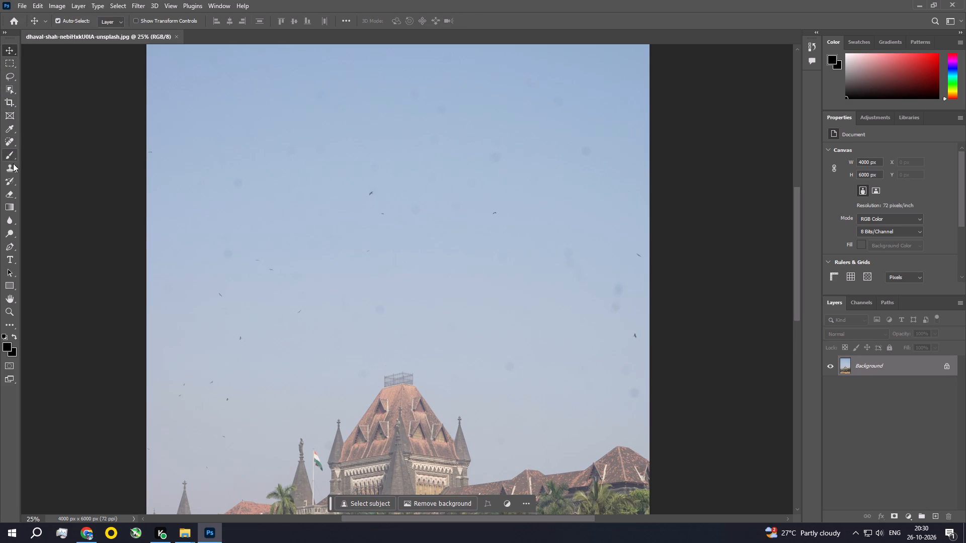
click(10, 171)
key(bracketright)
text(]]]])
key(bracketright)
key(bracketright)
text(]]])
key(bracketright)
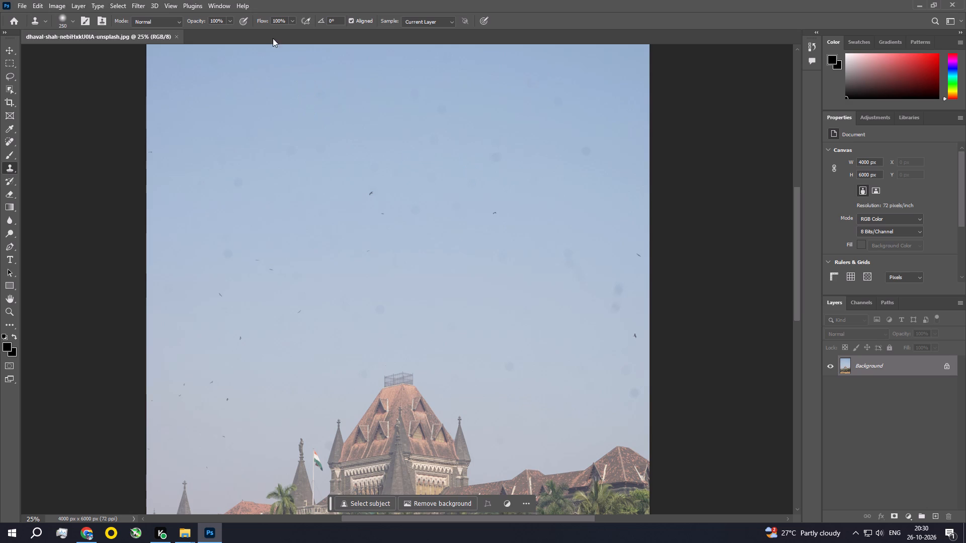
alt+click(524, 155)
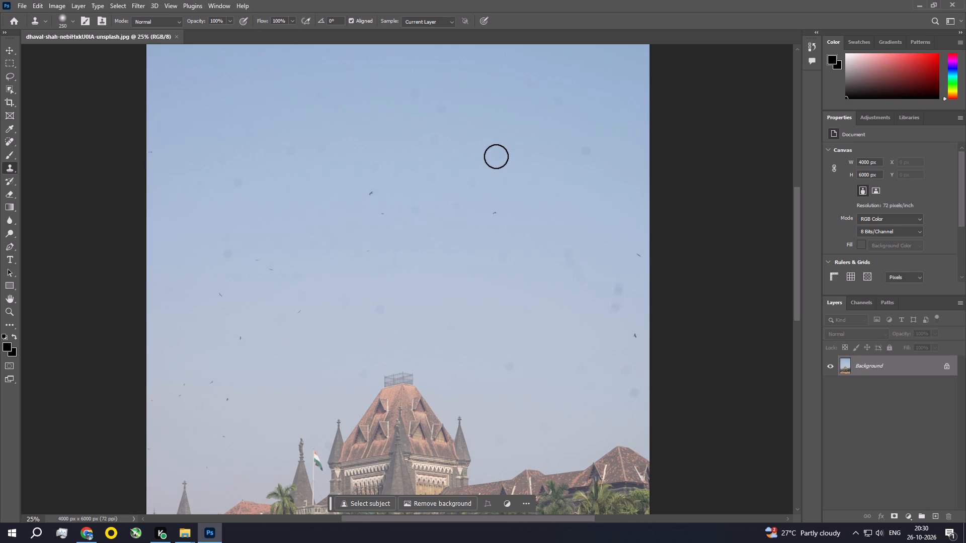
click(496, 156)
alt+click(554, 141)
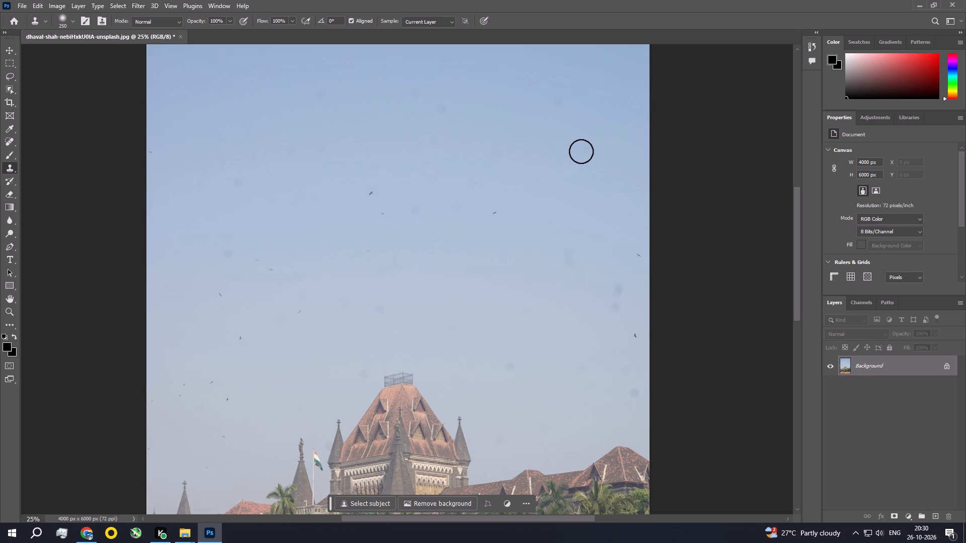
click(584, 150)
alt+drag(608, 97, 594, 170)
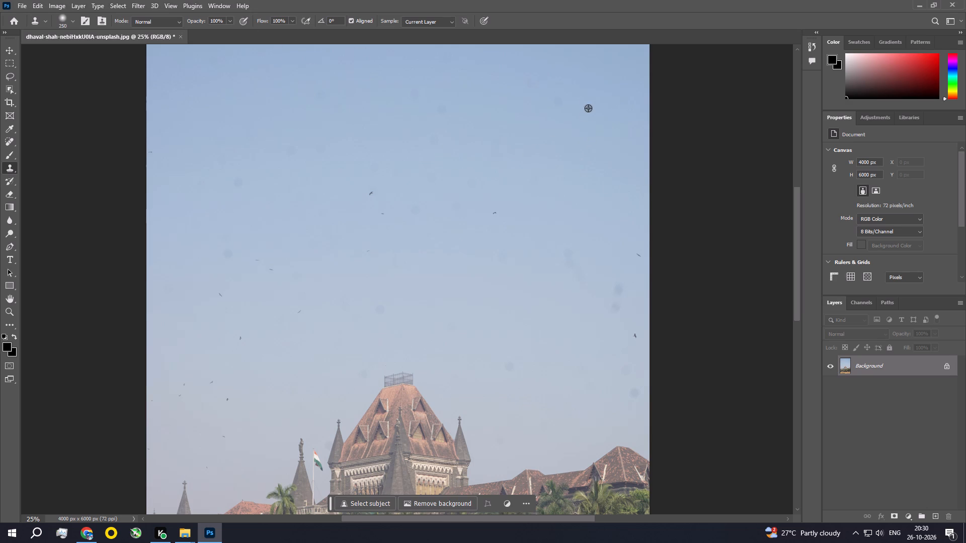
alt+click(587, 104)
click(556, 100)
alt+click(539, 93)
click(534, 81)
Clone out the faint dust spots in the central sky well above the building's main roof with the Clone Stamp.
alt+click(471, 107)
click(443, 108)
click(418, 91)
click(432, 136)
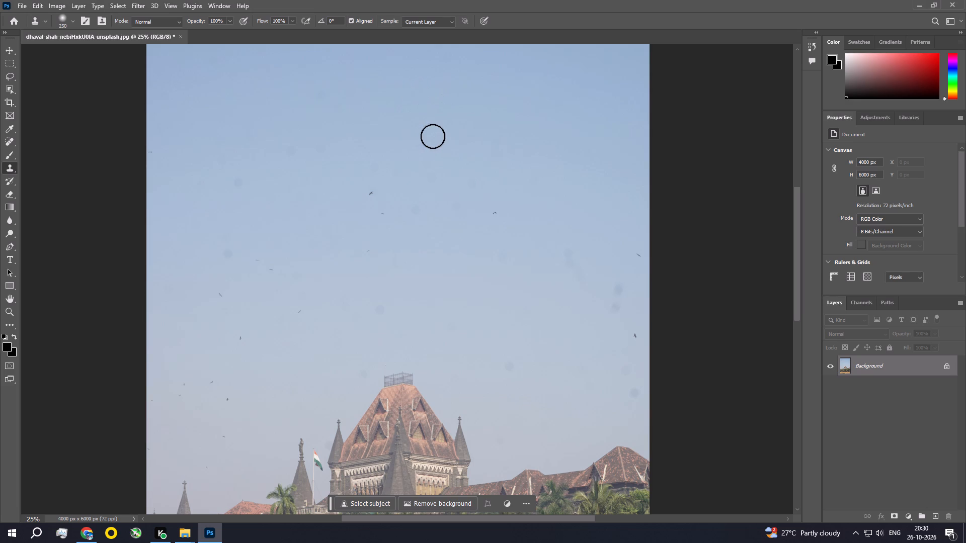
alt+click(429, 193)
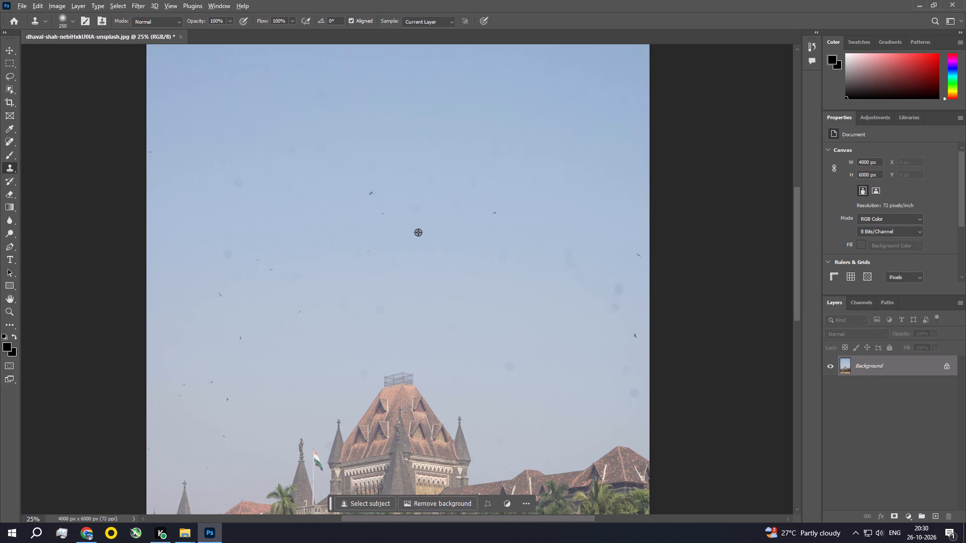
alt+click(419, 232)
click(418, 205)
alt+click(444, 248)
click(454, 201)
Clone out the cluster of dust spots in the right part of the sky, midway down to the roofline.
alt+click(568, 290)
click(579, 279)
alt+click(547, 280)
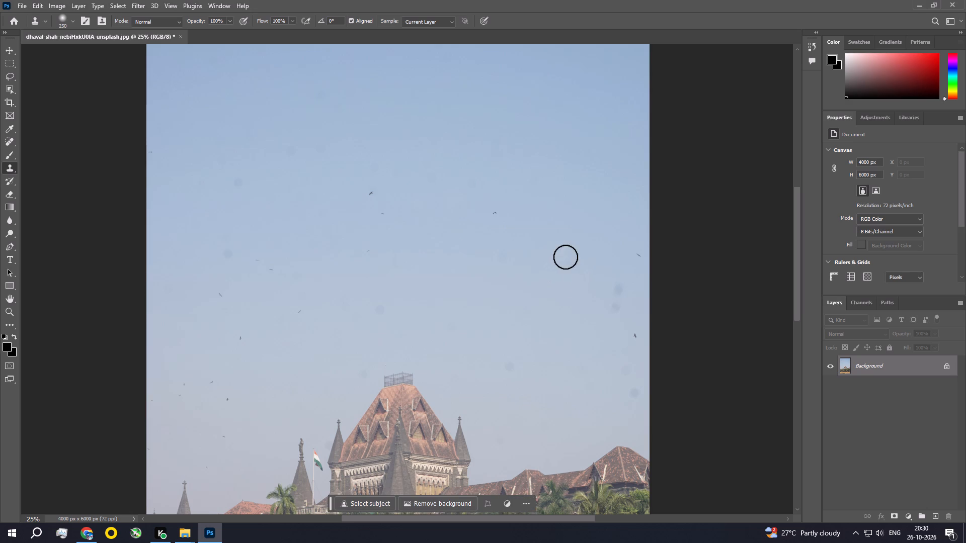
click(569, 257)
alt+click(573, 310)
click(616, 305)
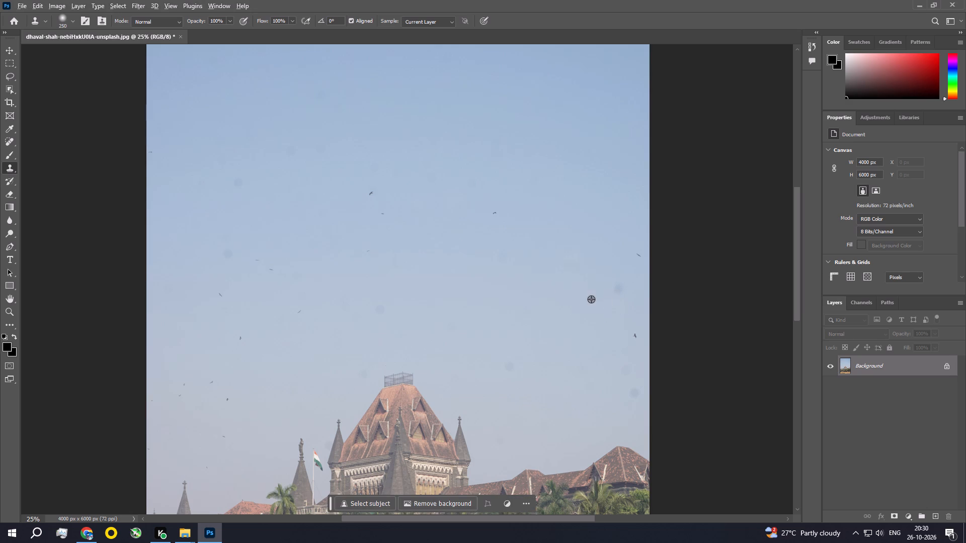
alt+click(591, 299)
click(620, 291)
Clone out the dust spots in the lower sky around the central roof's top and above the right wing's roofline.
alt+click(539, 342)
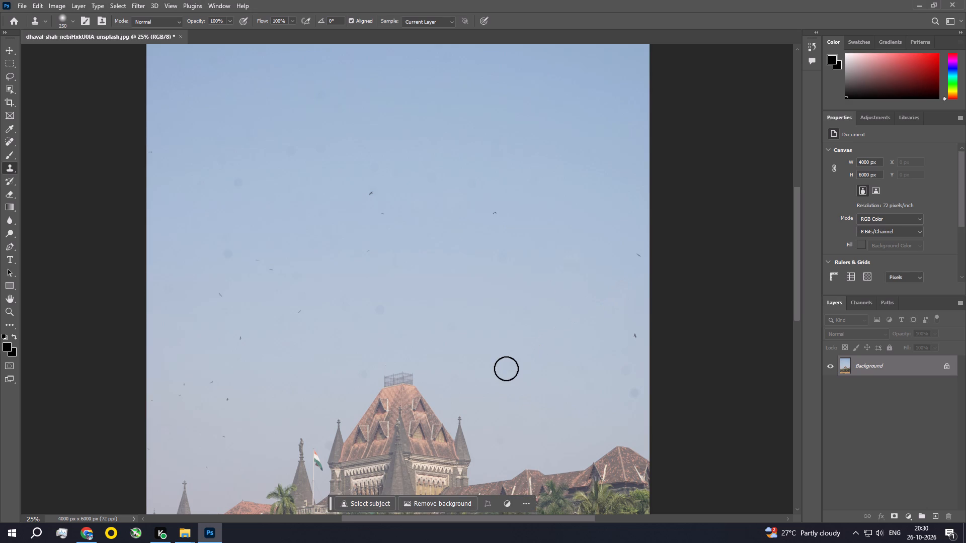
click(507, 369)
alt+click(606, 390)
click(632, 393)
alt+click(592, 390)
click(626, 372)
alt+click(455, 322)
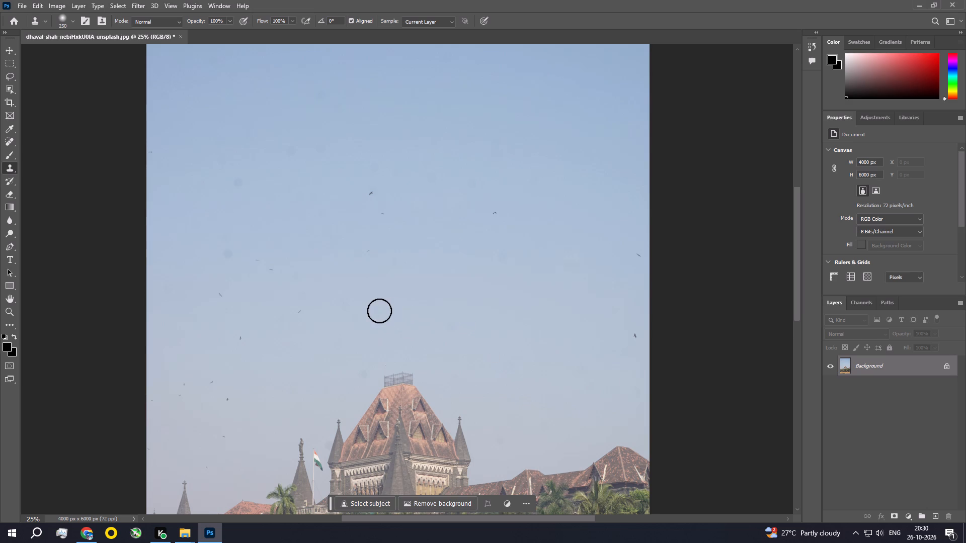
click(379, 311)
alt+click(486, 331)
click(362, 375)
Clone out the two dark dust spots in the left part of the sky with nearby clean sky samples.
alt+click(181, 231)
click(225, 253)
alt+click(183, 135)
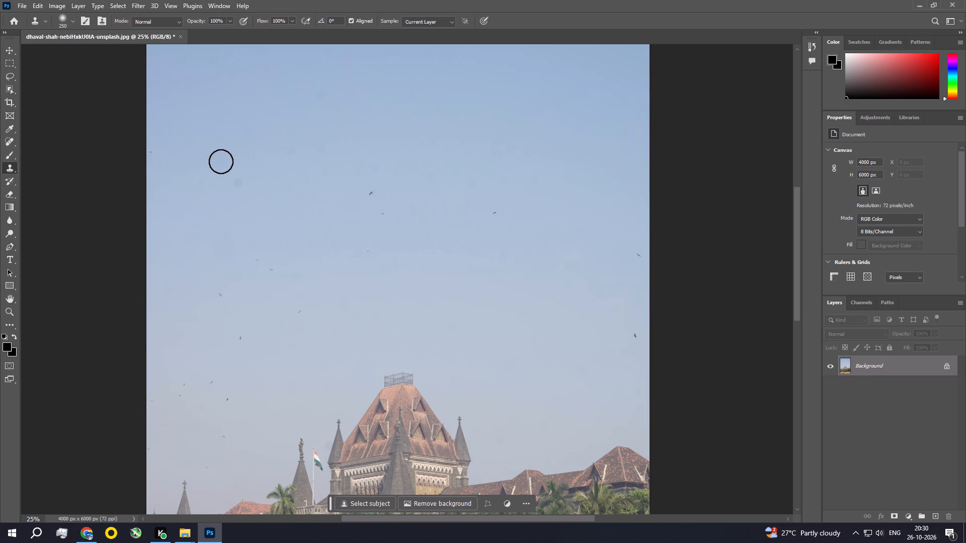
click(221, 161)
alt+click(198, 119)
click(223, 142)
alt+click(219, 154)
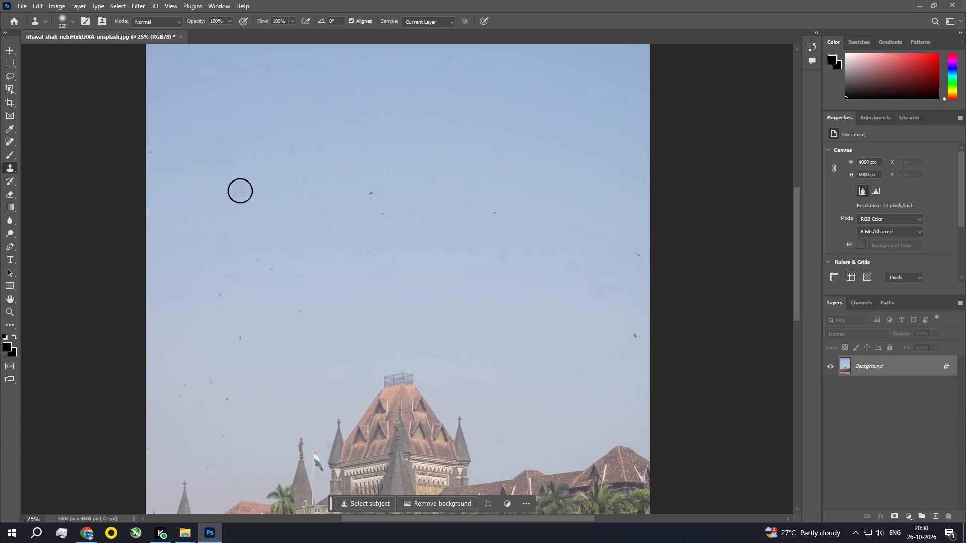
click(239, 179)
alt+click(178, 236)
click(199, 187)
alt+click(202, 220)
click(238, 175)
Clone nearby clean sky over the faint blotches in the left and left-central sky with the Clone Stamp.
alt+click(275, 171)
click(289, 148)
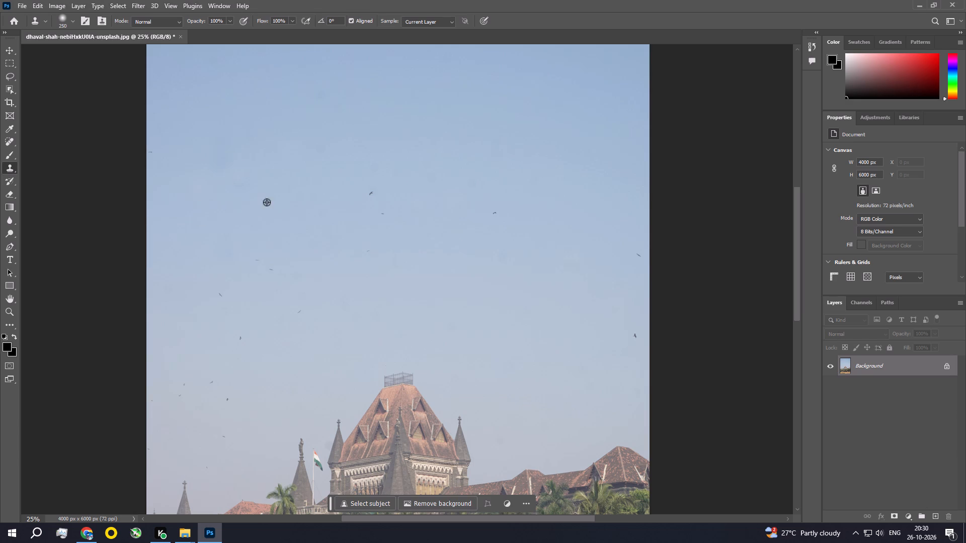
alt+click(260, 210)
click(303, 177)
alt+click(318, 242)
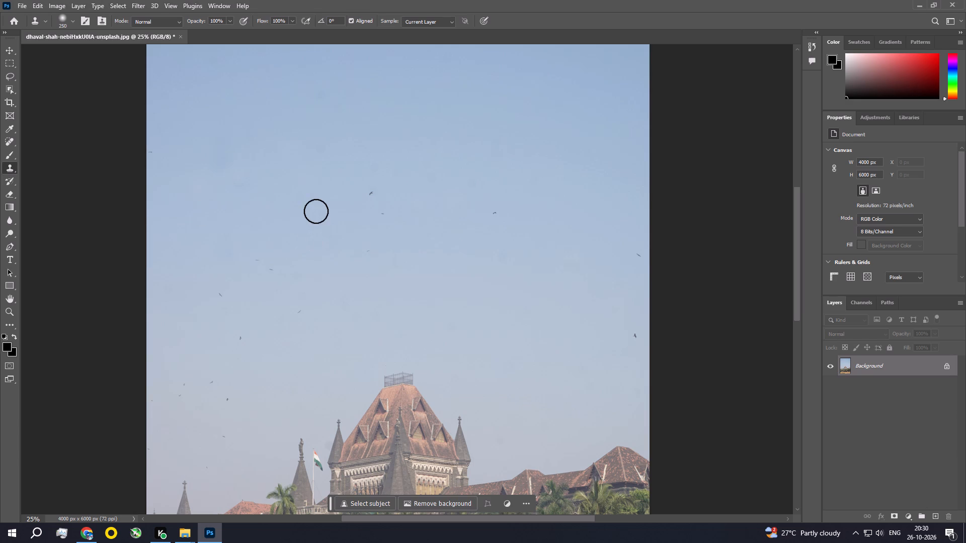
click(317, 207)
alt+click(288, 238)
click(304, 191)
alt+click(330, 272)
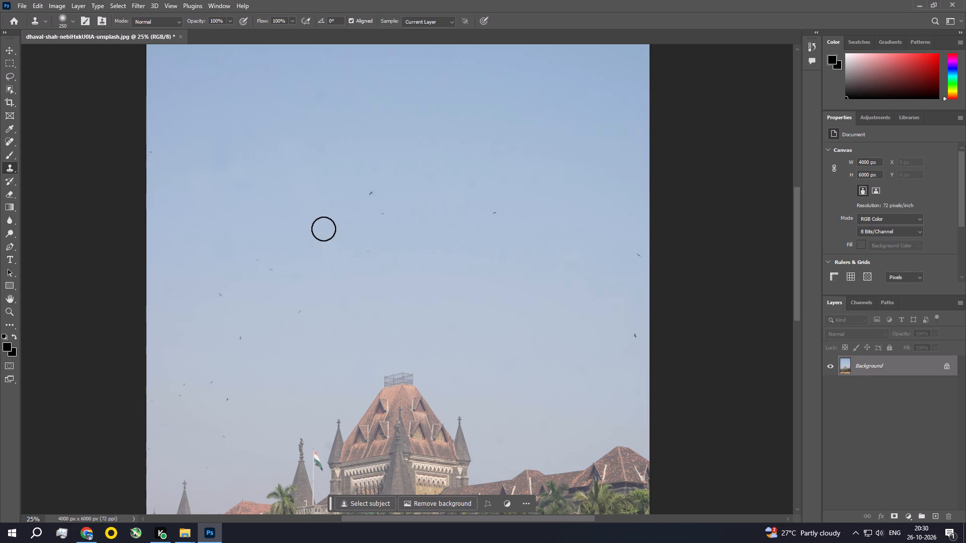
click(324, 229)
alt+click(321, 340)
click(360, 300)
Clone out the three faint dark blotches in the upper-left sky near the photo's top edge.
key(space)
key(space)
key(space)
key(space)
key(space)
key(space)
key(space)
key(space)
key(space)
key(space)
key(space)
key(space)
key(space)
key(space)
key(space)
key(space)
key(space)
key(space)
key(space)
key(space)
drag(405, 215, 407, 322)
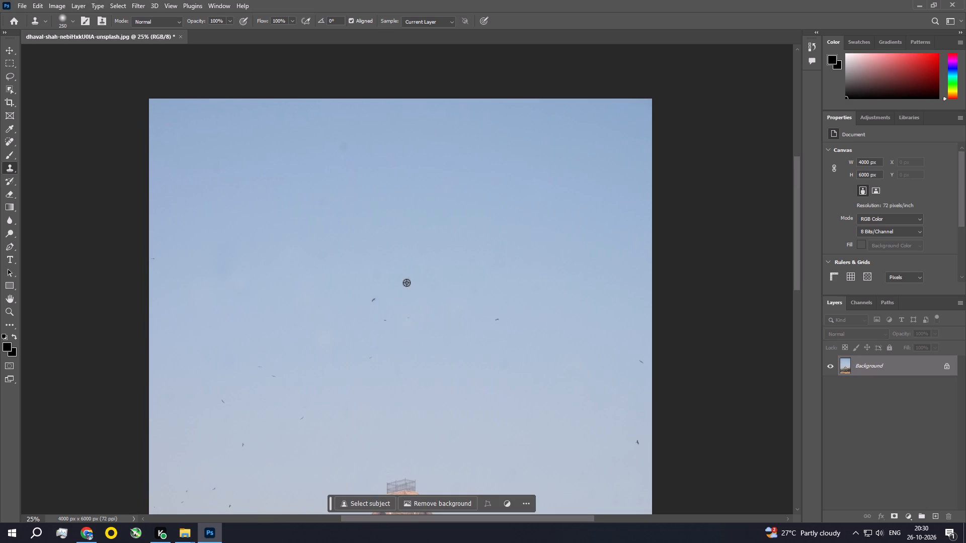
alt+click(373, 126)
click(346, 144)
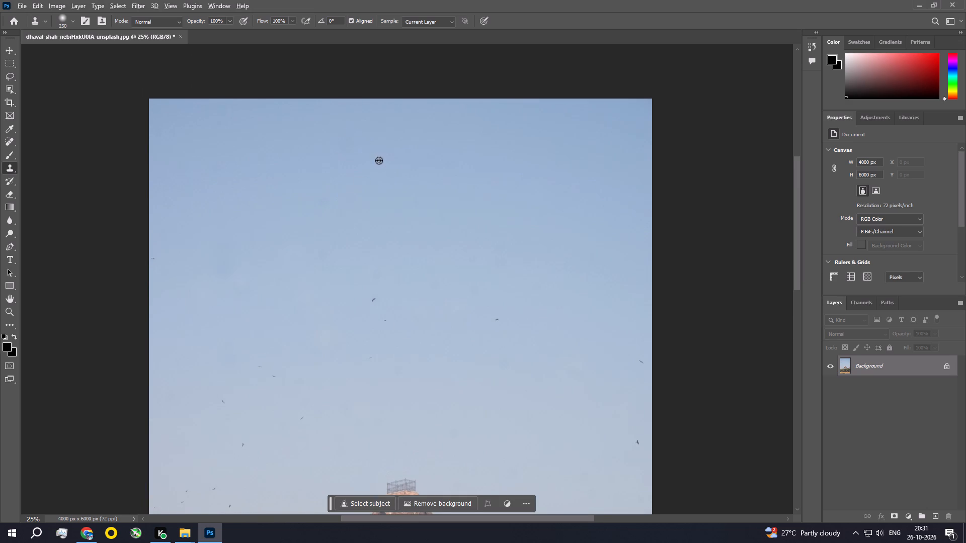
alt+click(373, 156)
click(318, 201)
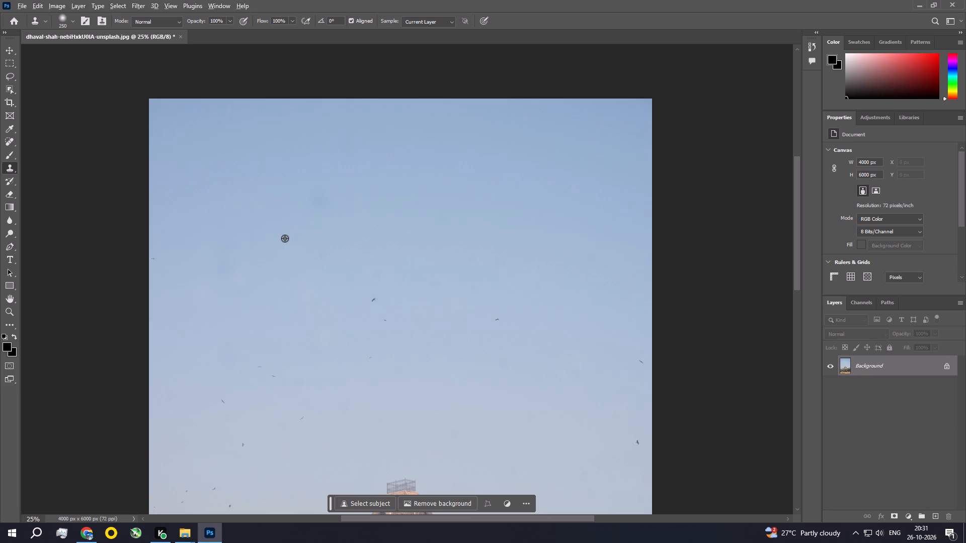
alt+click(285, 238)
click(223, 270)
alt+click(369, 192)
click(315, 201)
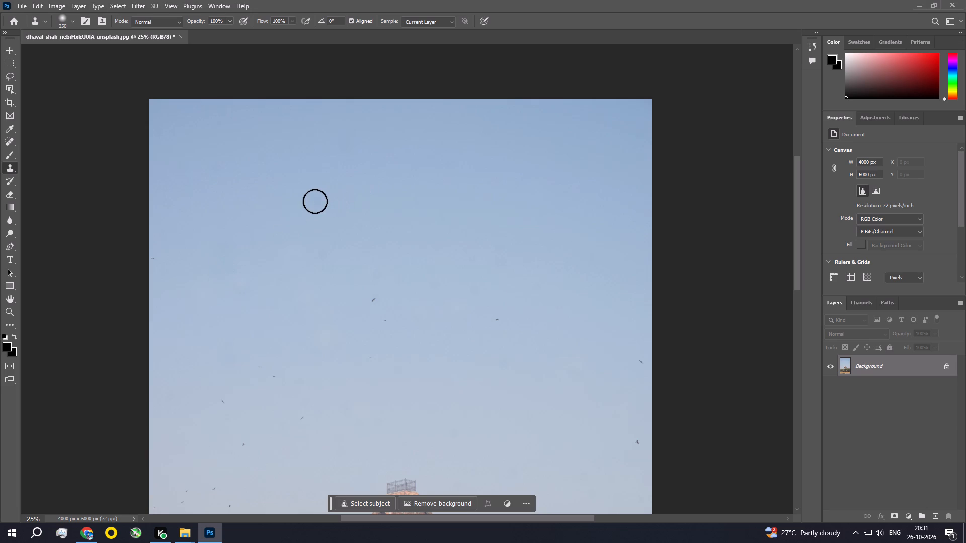
Blend the retouched area in the upper-left sky with further clone dabs from the clean sky beside it.
alt+click(418, 198)
click(339, 213)
click(320, 198)
drag(314, 186, 317, 181)
drag(350, 197, 358, 198)
click(397, 195)
drag(339, 202, 332, 205)
click(322, 225)
click(305, 177)
drag(300, 165, 309, 162)
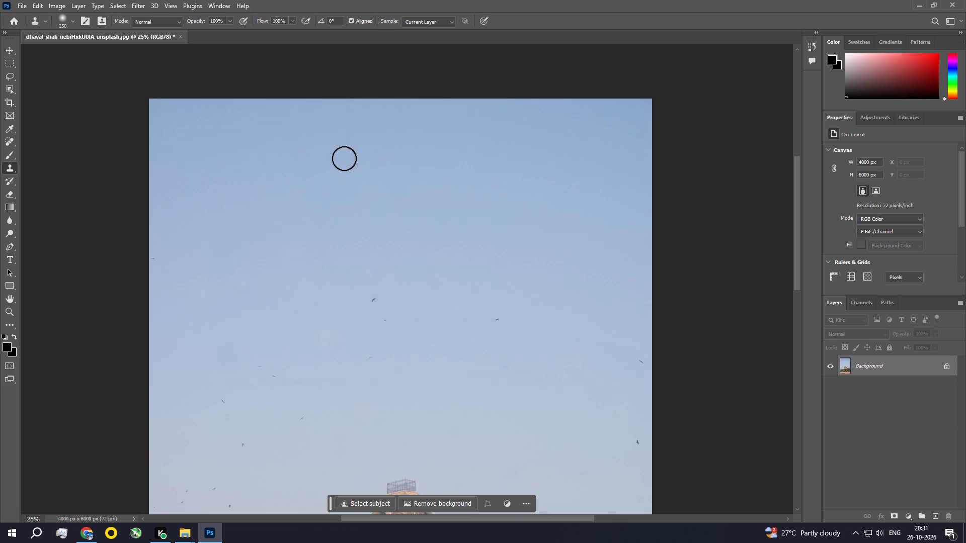
drag(339, 159, 359, 156)
click(391, 140)
Even out the upper central and right-central sky, above and around the small birds, with short clone strokes.
drag(450, 195, 455, 207)
drag(466, 267, 471, 270)
drag(474, 291, 478, 296)
click(453, 282)
click(433, 279)
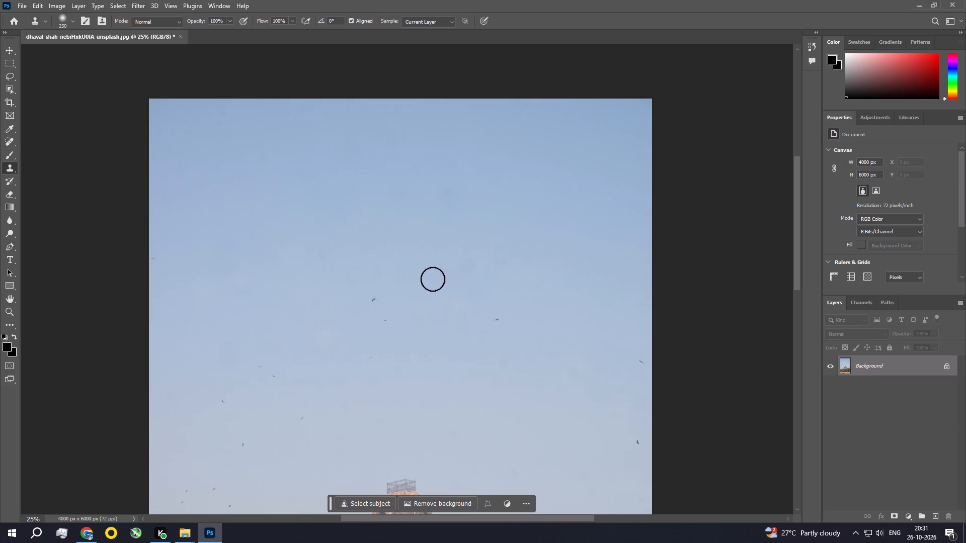
drag(427, 264, 427, 255)
click(428, 242)
drag(433, 255, 442, 276)
click(442, 277)
drag(495, 258, 502, 262)
drag(521, 274, 528, 277)
drag(534, 285, 539, 289)
click(539, 289)
Clone clean sky over the uneven areas in the photo's top-left corner and along its upper left edge.
alt+click(302, 141)
click(248, 131)
click(228, 133)
drag(208, 172, 208, 178)
click(219, 187)
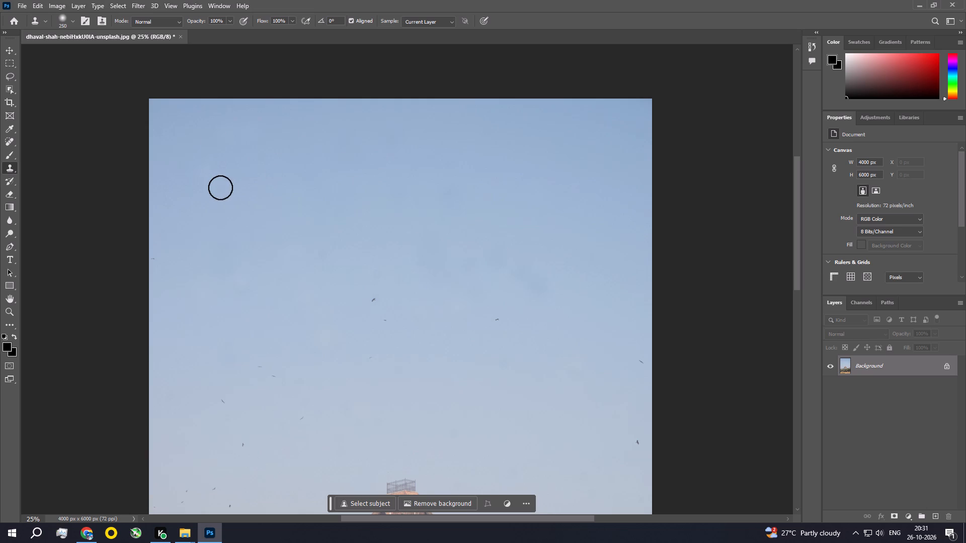
click(204, 197)
drag(189, 178, 186, 172)
click(158, 116)
click(156, 104)
click(156, 210)
Clone out the dark blotches in the right-central sky, from above the small bird down to the area beneath it.
key(space)
key(space)
key(space)
key(space)
key(space)
key(space)
key(space)
key(space)
key(space)
key(space)
key(space)
key(space)
key(space)
key(space)
key(space)
key(space)
key(space)
key(space)
key(space)
key(space)
drag(470, 249, 463, 154)
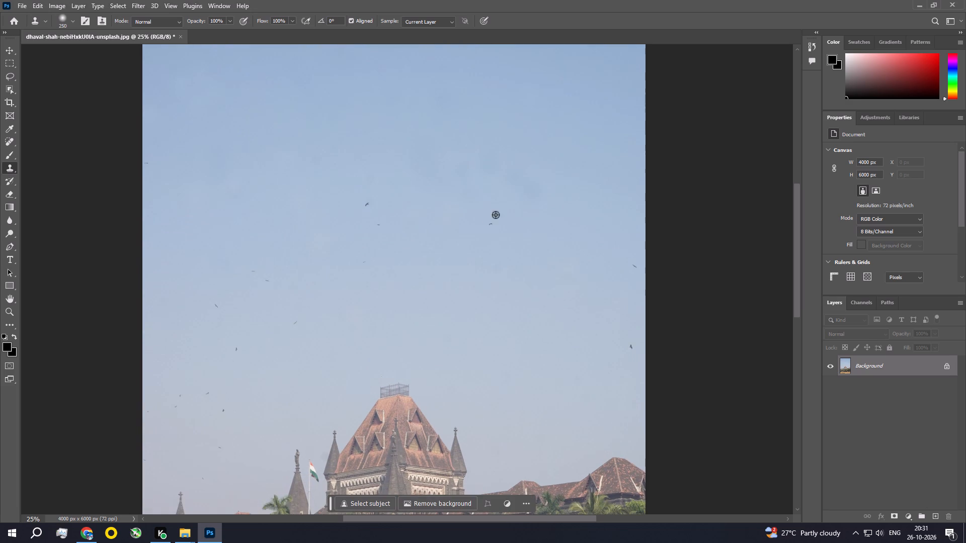
alt+click(545, 227)
double_click(497, 273)
alt+click(563, 216)
click(539, 196)
click(532, 188)
click(520, 177)
click(501, 165)
click(489, 163)
click(478, 166)
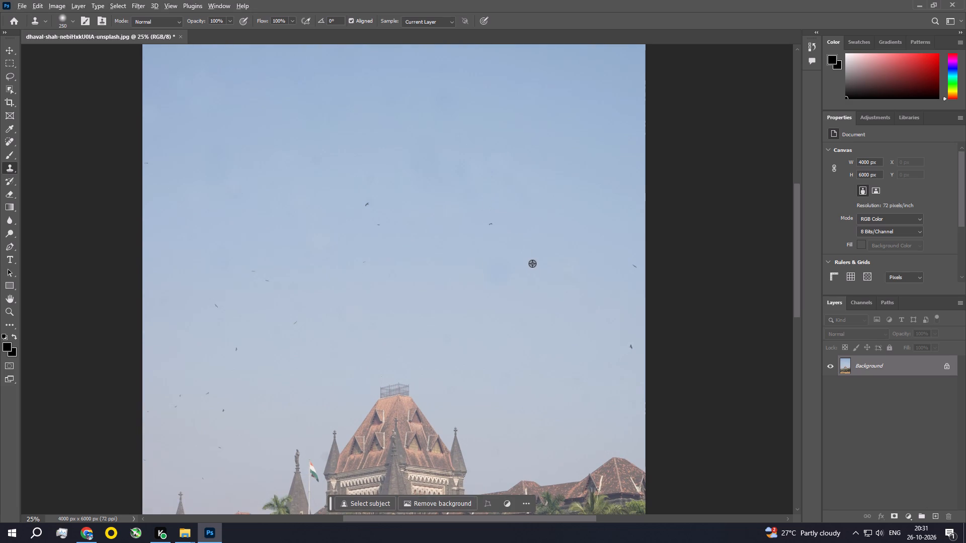
alt+click(535, 272)
click(501, 278)
click(496, 264)
drag(499, 258, 504, 259)
Clone clean sky over the uneven area in the left part of the sky, about midway down to the rooftops.
key(ctrl+0)
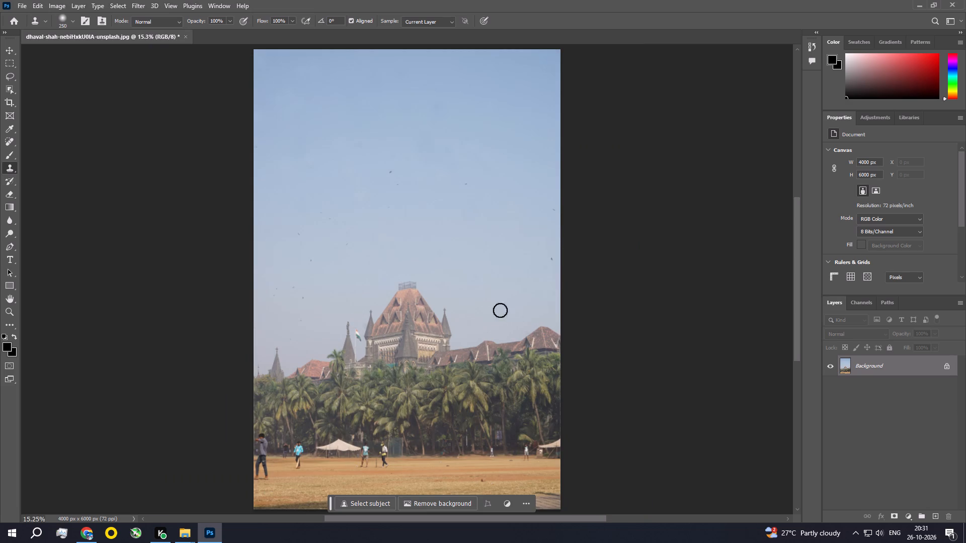
alt+click(331, 186)
click(307, 205)
click(301, 201)
drag(297, 212, 297, 217)
double_click(308, 215)
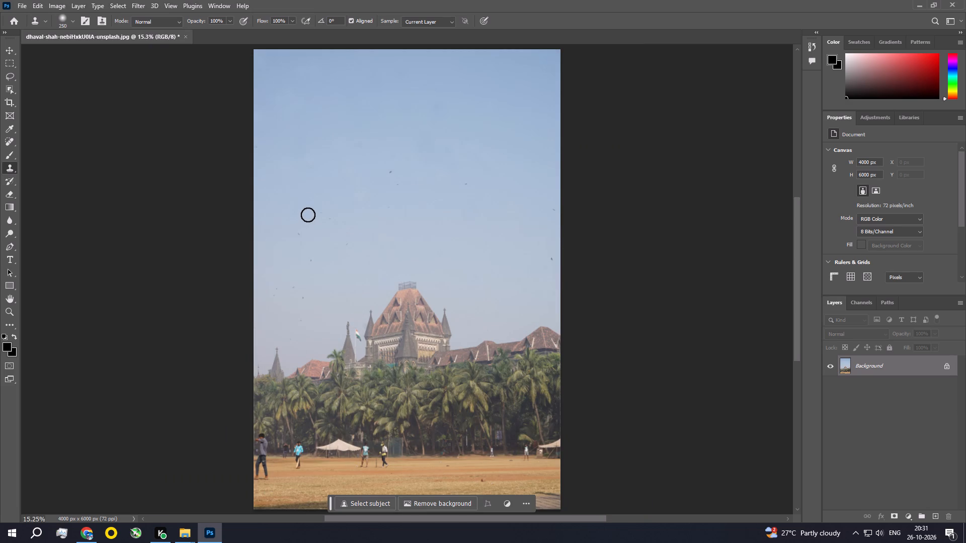
click(308, 227)
Examine the building's central tower, roofs and palm trees up close, and return to the whole photo.
key(ctrl+space)
key(ctrl+space)
key(ctrl+space)
key(ctrl+space)
key(ctrl+space)
key(ctrl+space)
key(ctrl+space)
key(ctrl+space)
key(ctrl+space)
key(ctrl+space)
key(ctrl+space)
key(ctrl+space)
key(ctrl+space)
key(ctrl+space)
key(ctrl+space)
key(ctrl+space)
key(ctrl+space)
key(ctrl+space)
key(ctrl+space)
key(ctrl+space)
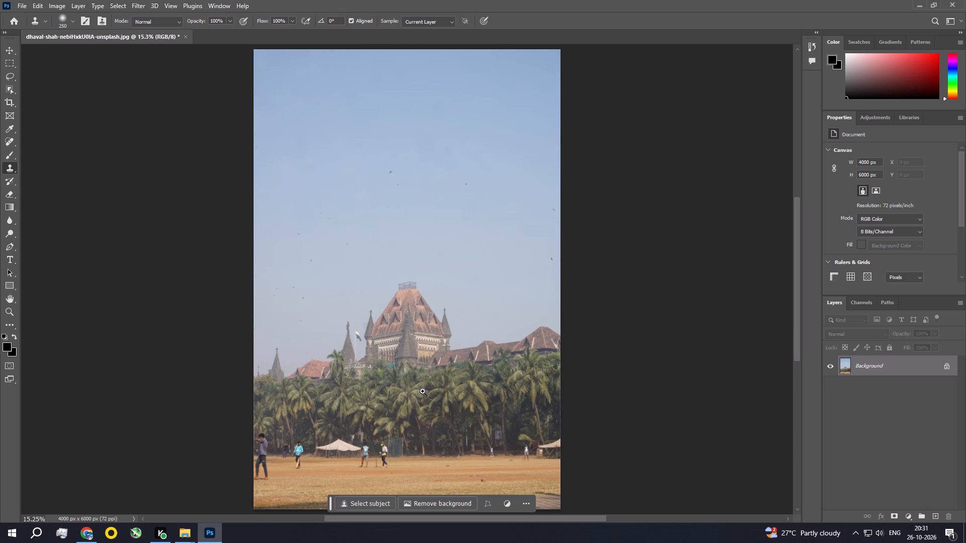
ctrl+triple_click(423, 391)
ctrl+click(423, 391)
ctrl+click(423, 391)
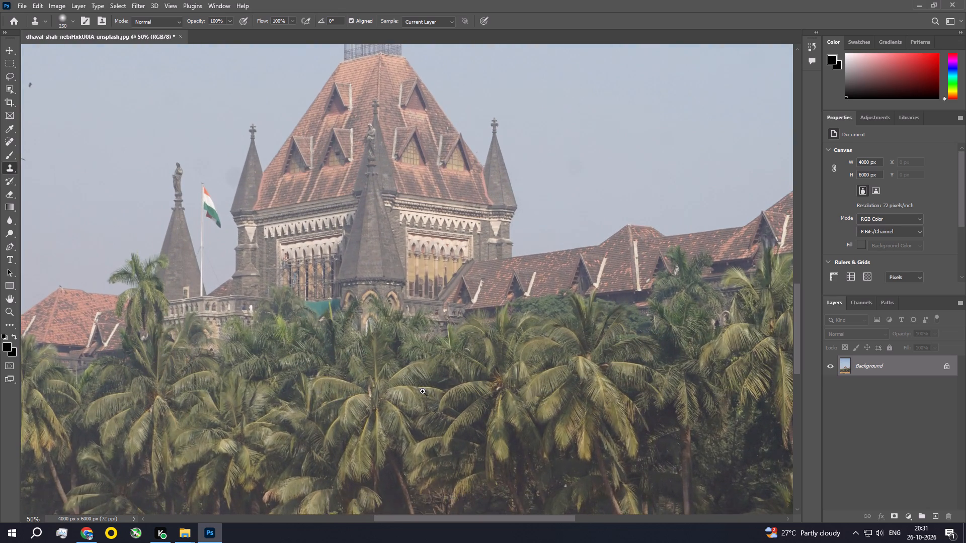
drag(445, 269, 431, 402)
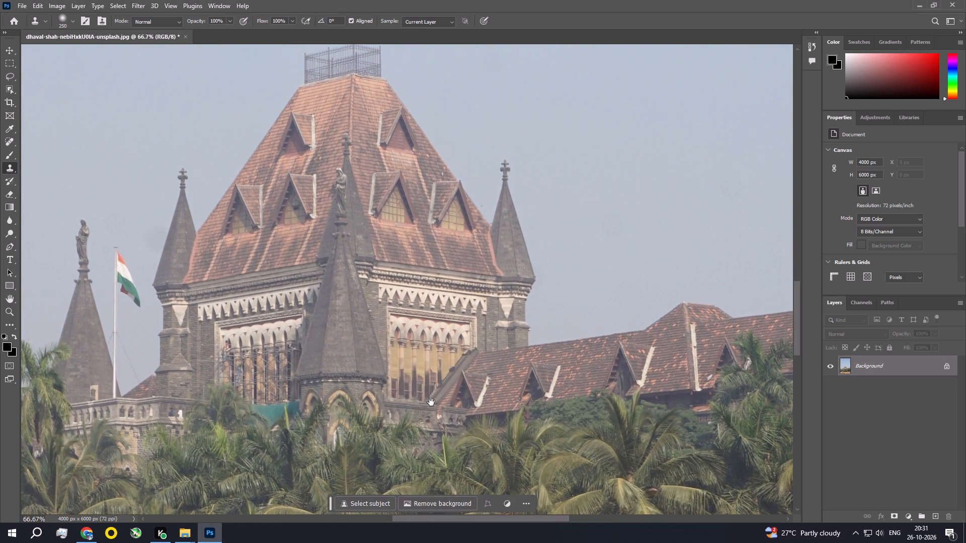
key(ctrl+0)
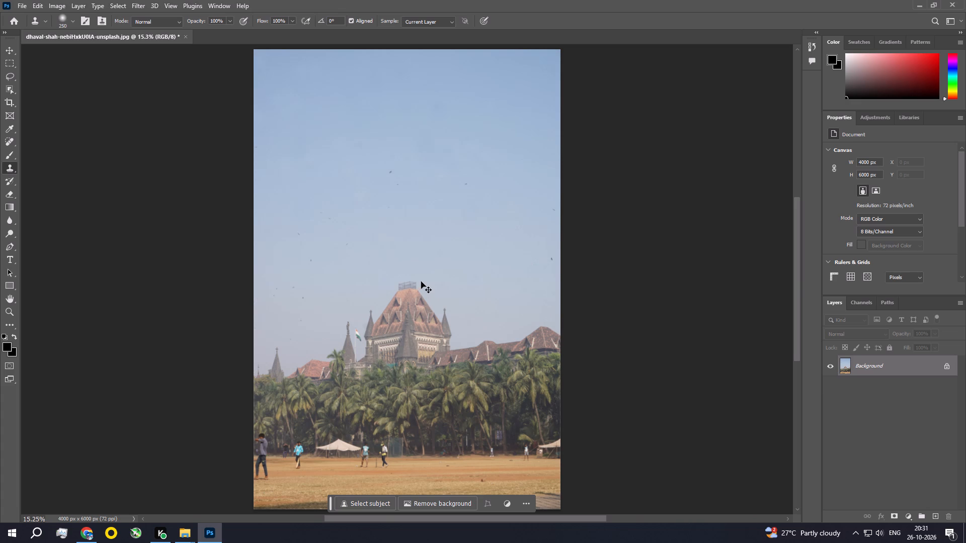
Apply a Brightness/Contrast adjustment to the photo with brightness -14 and contrast 24.
click(57, 3)
click(62, 30)
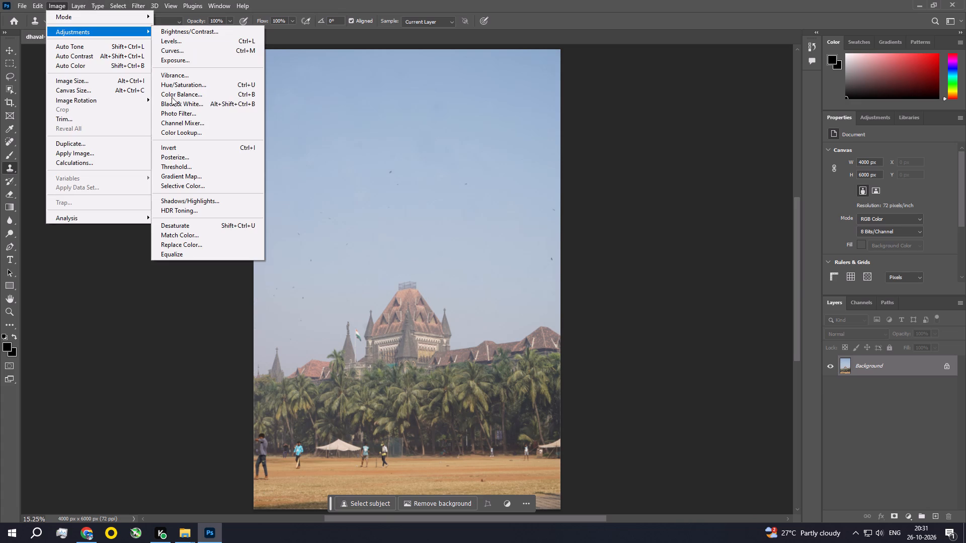
click(217, 27)
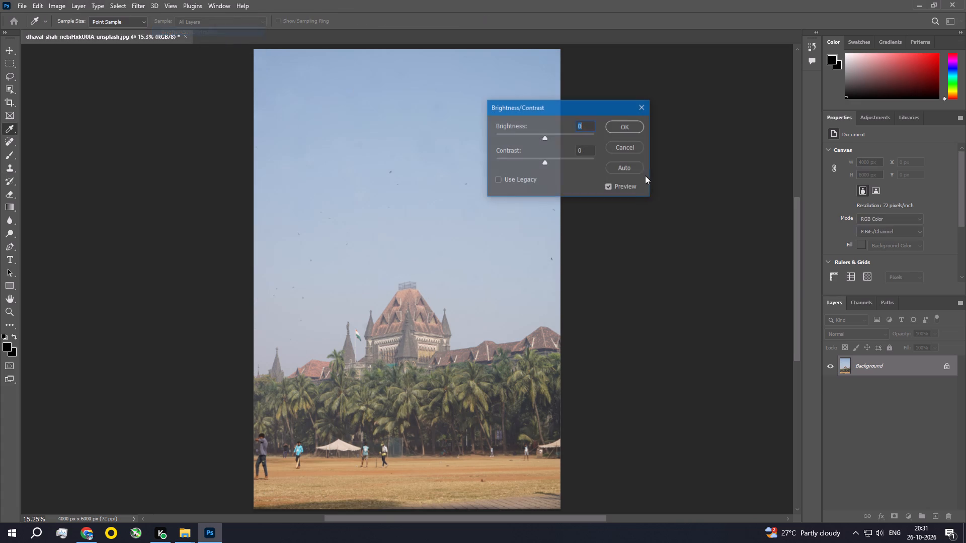
click(543, 137)
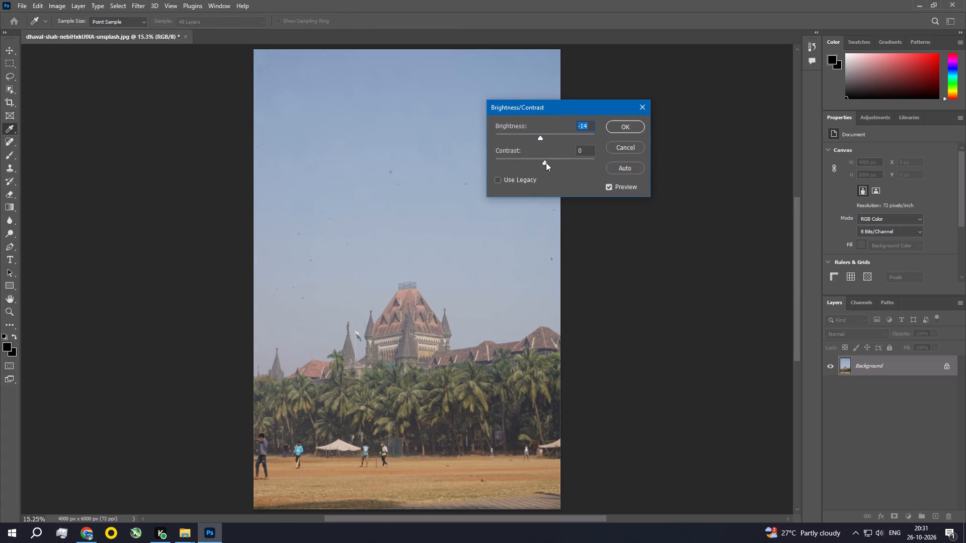
drag(546, 162, 557, 163)
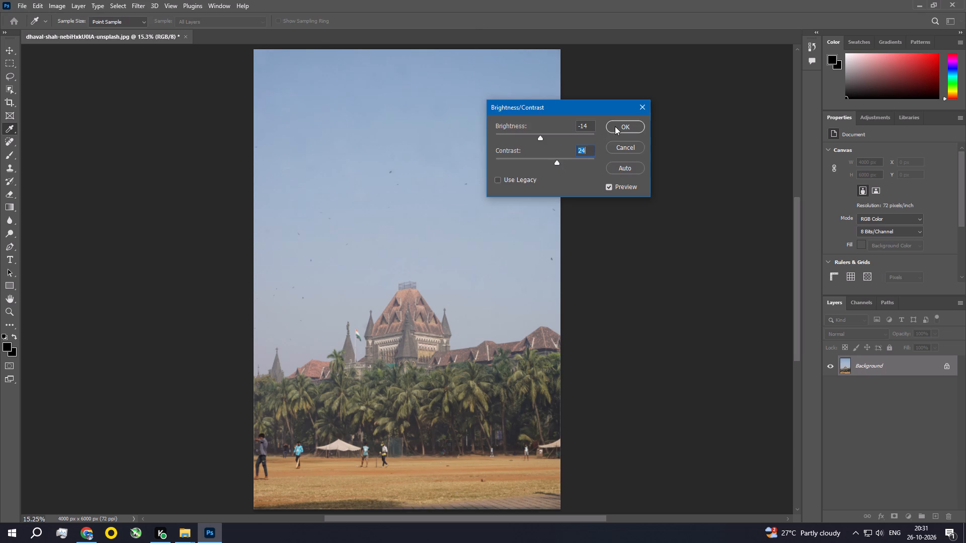
click(617, 125)
Apply an Exposure adjustment with exposure +0.24 and a slightly lowered gamma correction.
click(59, 1)
click(61, 28)
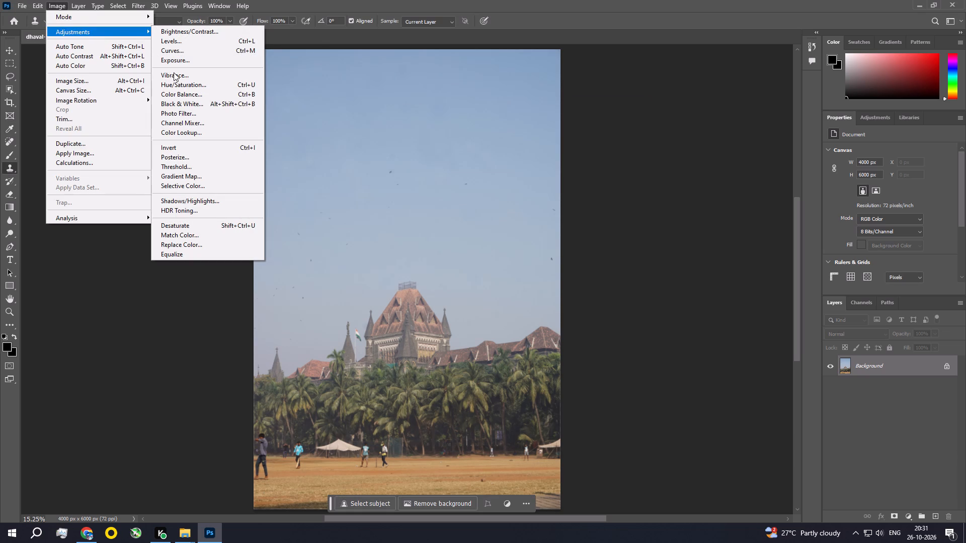
click(180, 62)
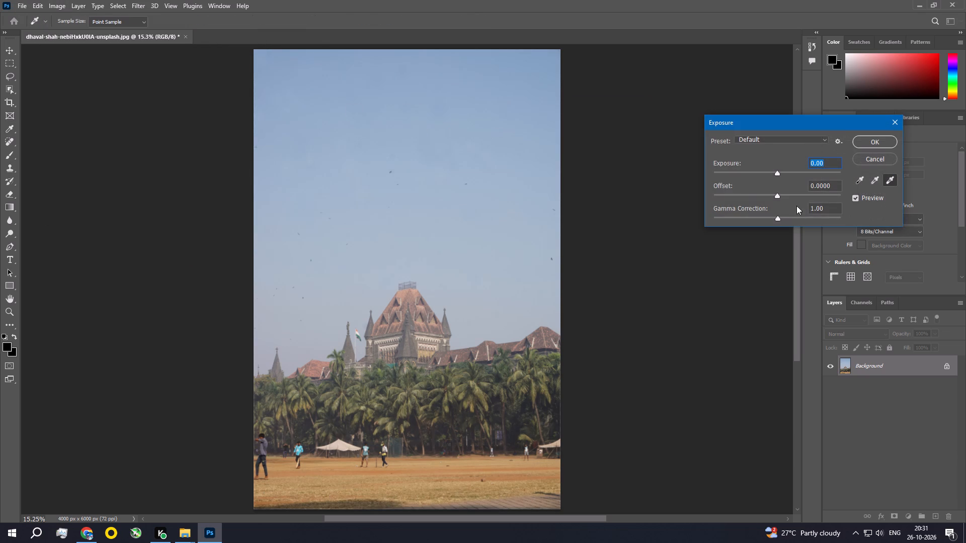
click(779, 173)
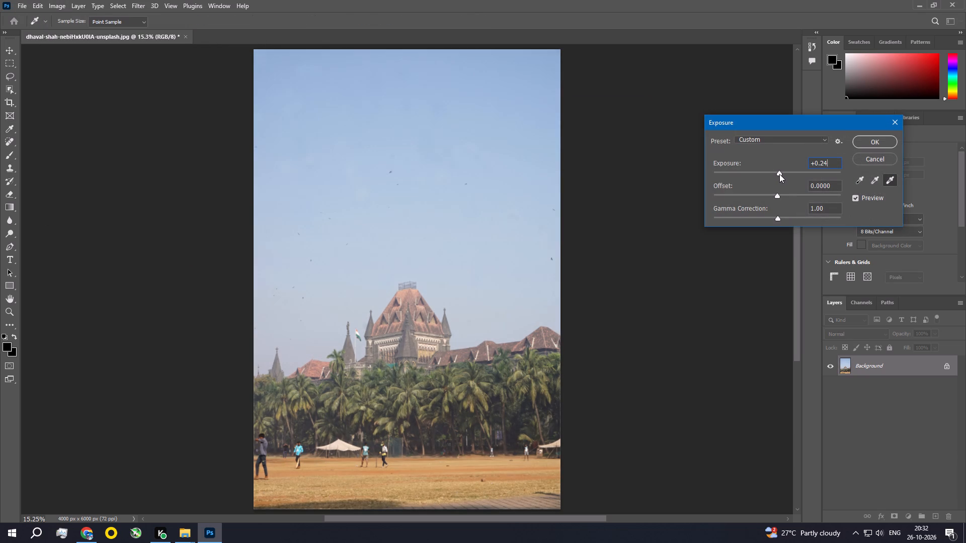
drag(777, 218, 784, 222)
click(862, 147)
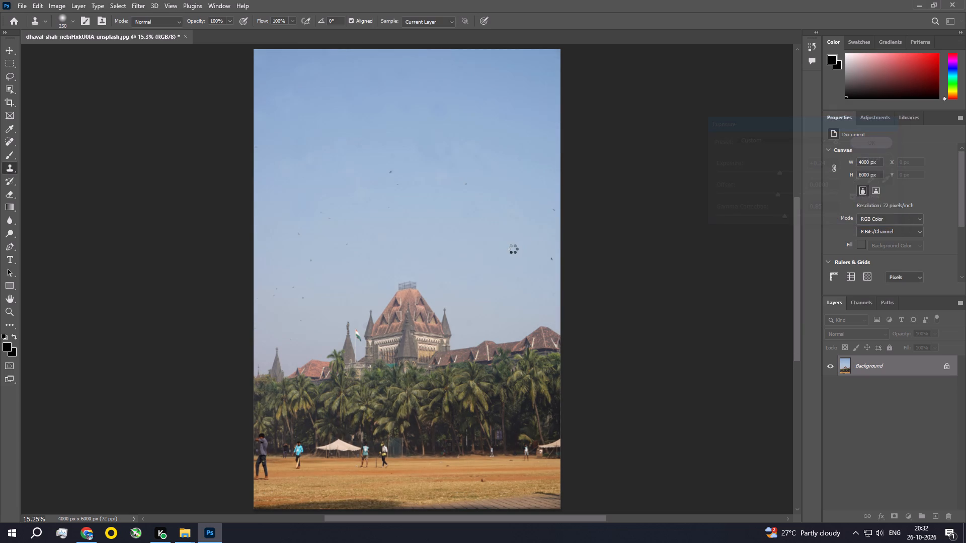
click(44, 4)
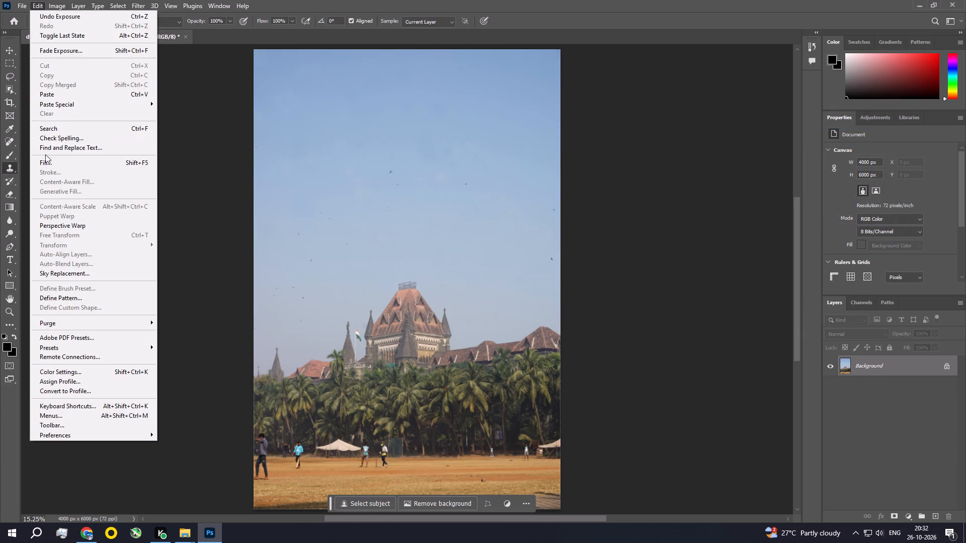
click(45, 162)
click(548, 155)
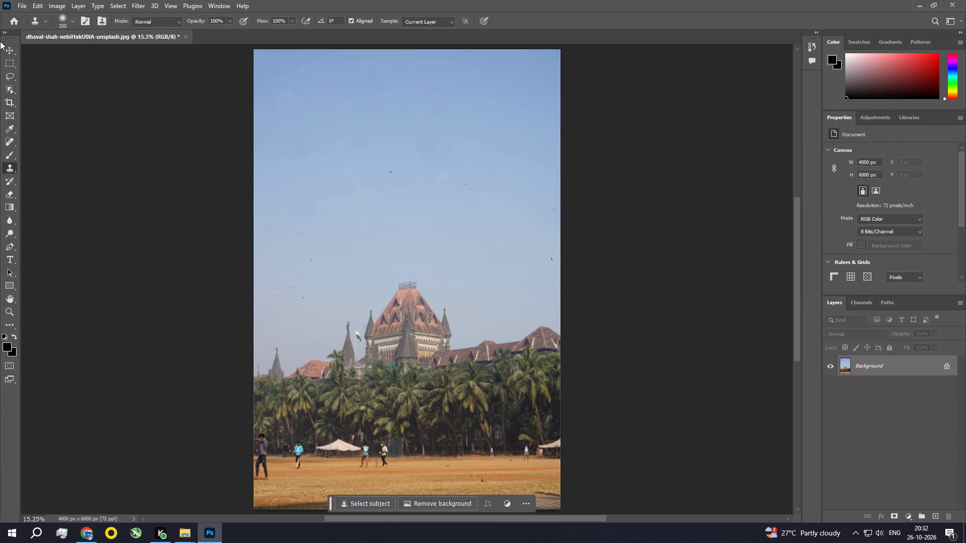
Start Sky Replacement and try three Blue Skies presets: light wispy clouds, white puffy clouds, and dark blue wispy clouds.
click(34, 1)
click(58, 268)
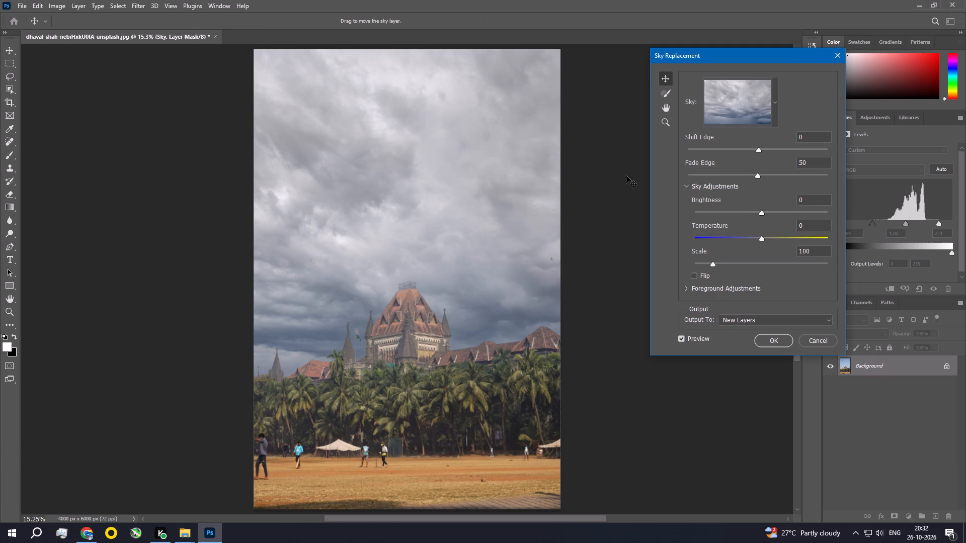
click(776, 107)
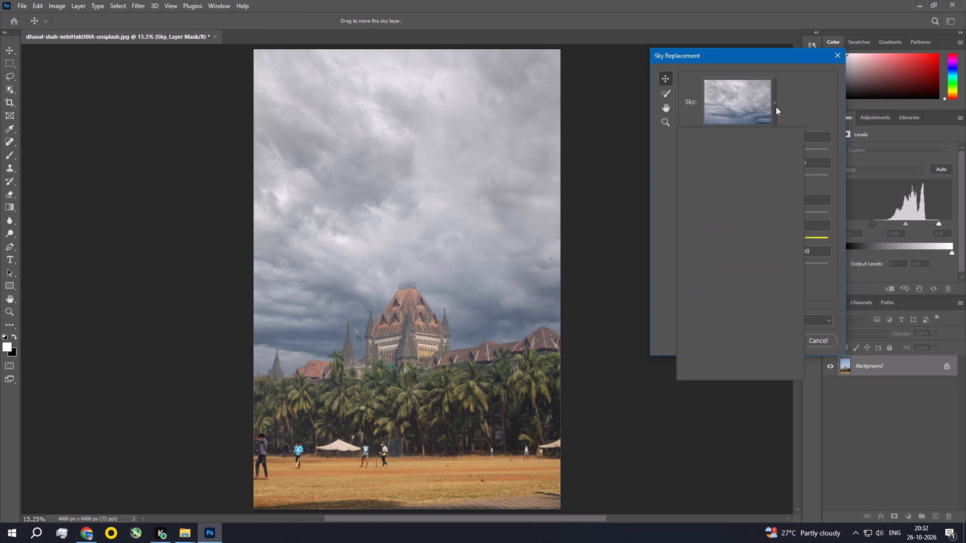
click(754, 197)
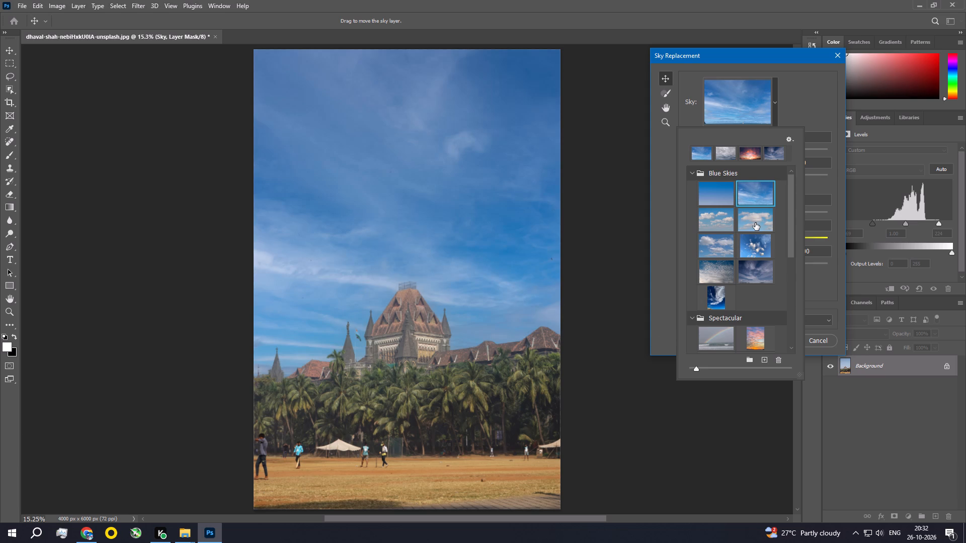
click(755, 223)
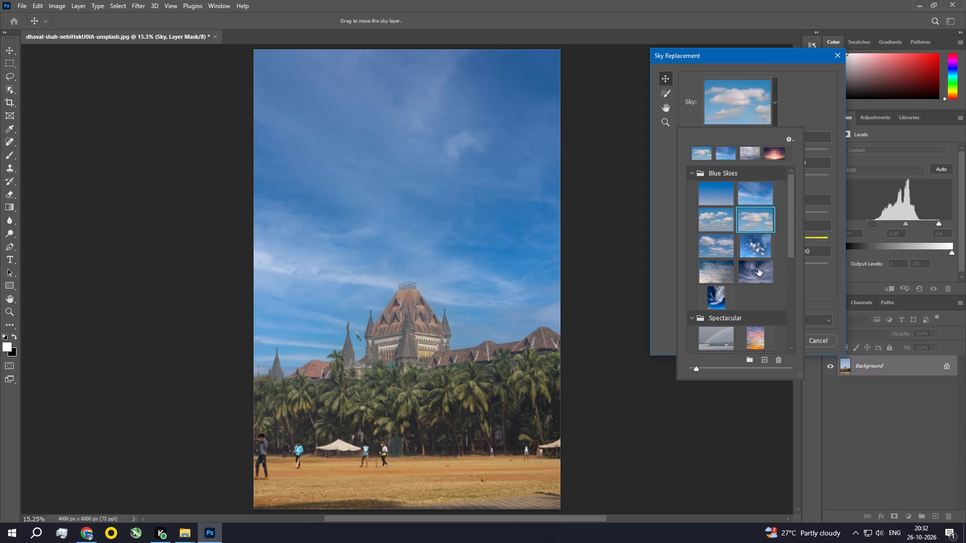
click(757, 269)
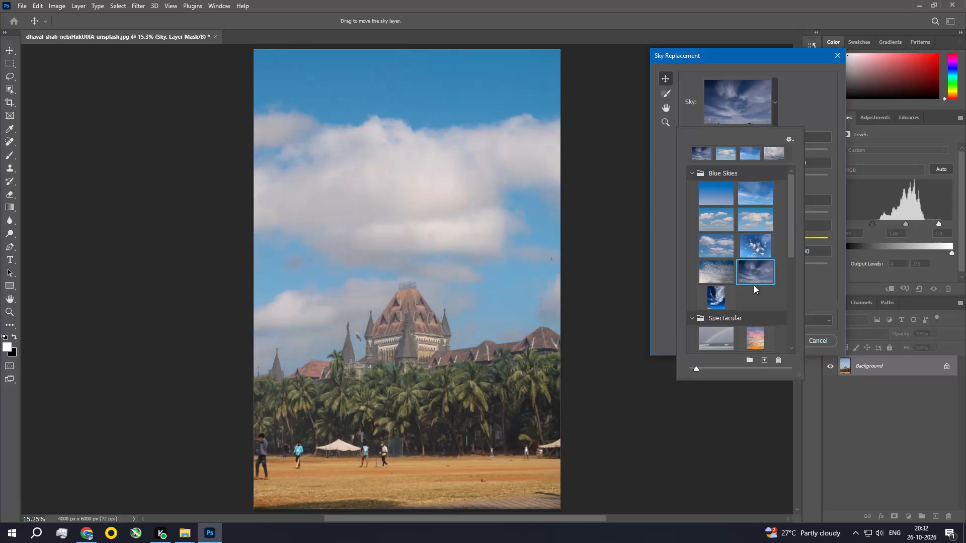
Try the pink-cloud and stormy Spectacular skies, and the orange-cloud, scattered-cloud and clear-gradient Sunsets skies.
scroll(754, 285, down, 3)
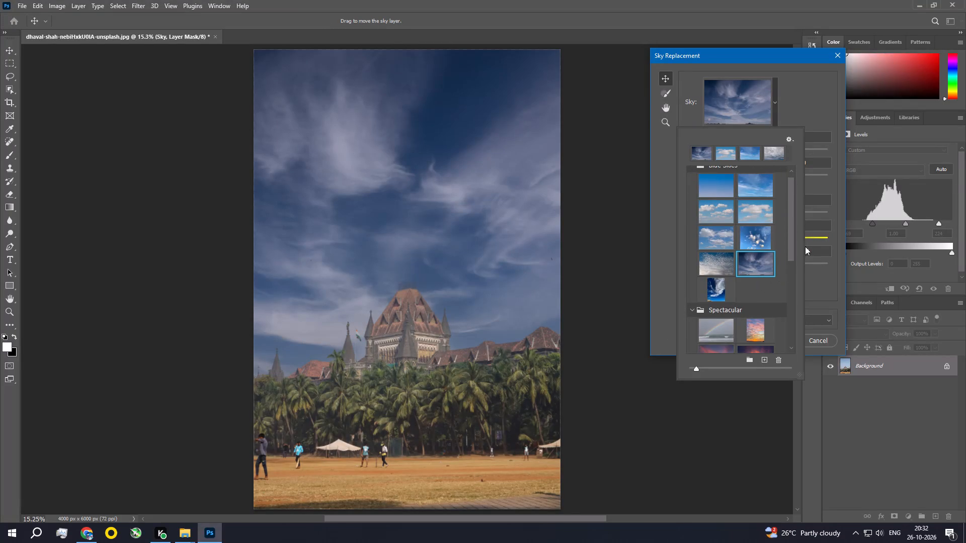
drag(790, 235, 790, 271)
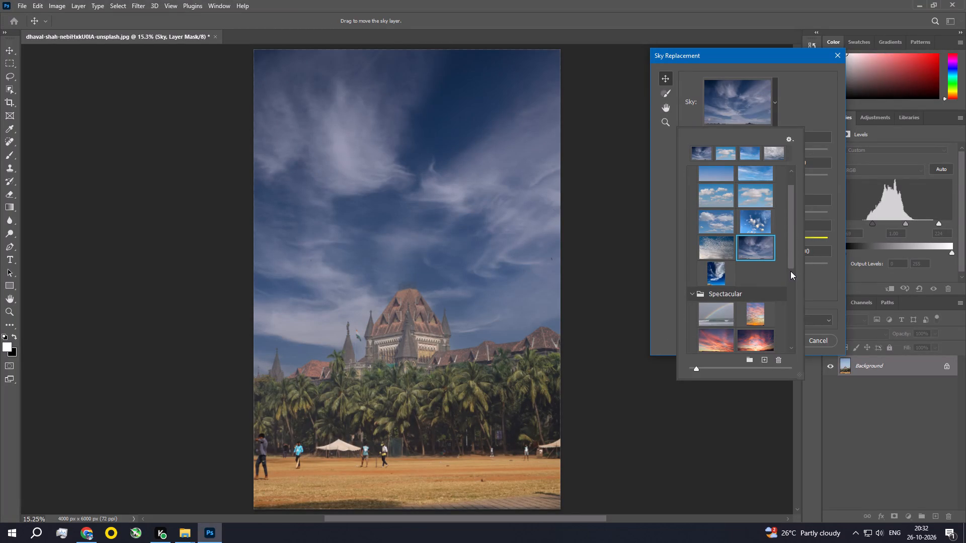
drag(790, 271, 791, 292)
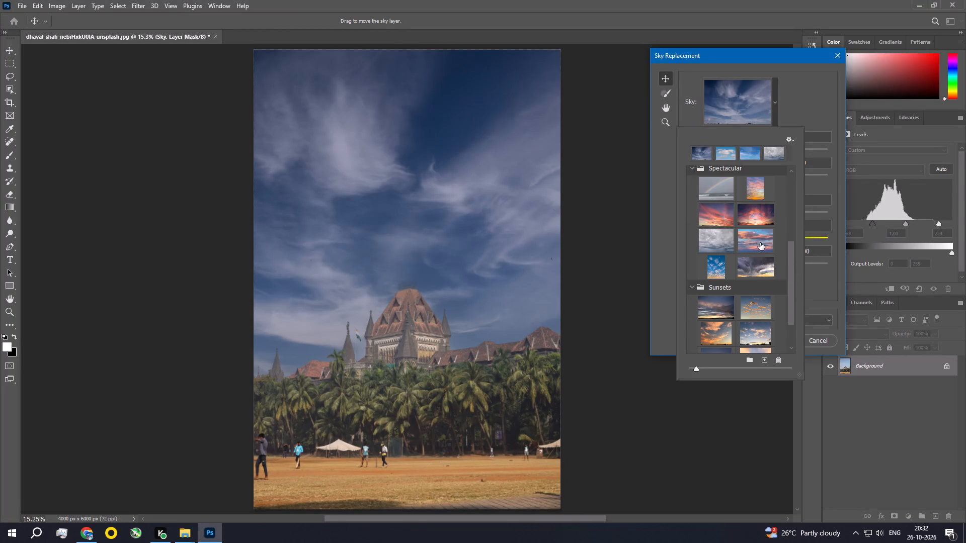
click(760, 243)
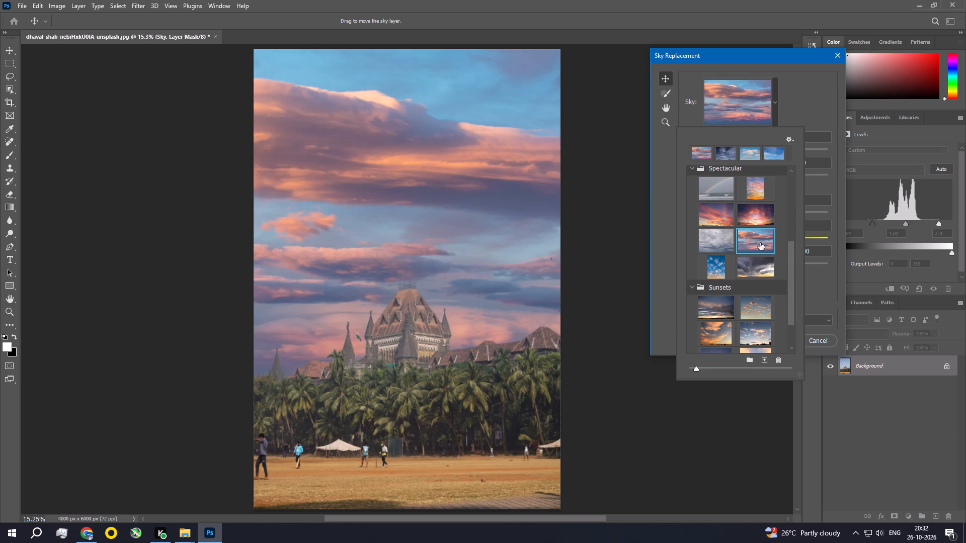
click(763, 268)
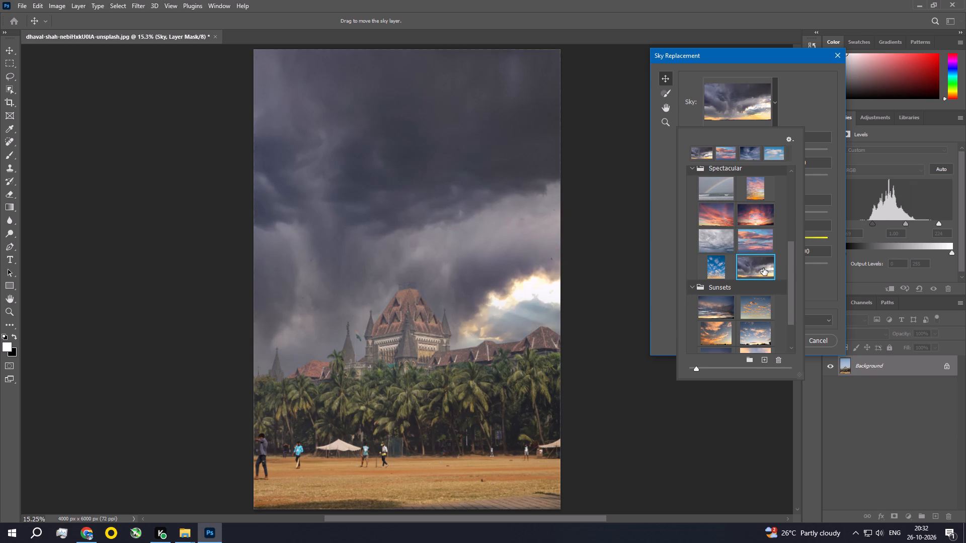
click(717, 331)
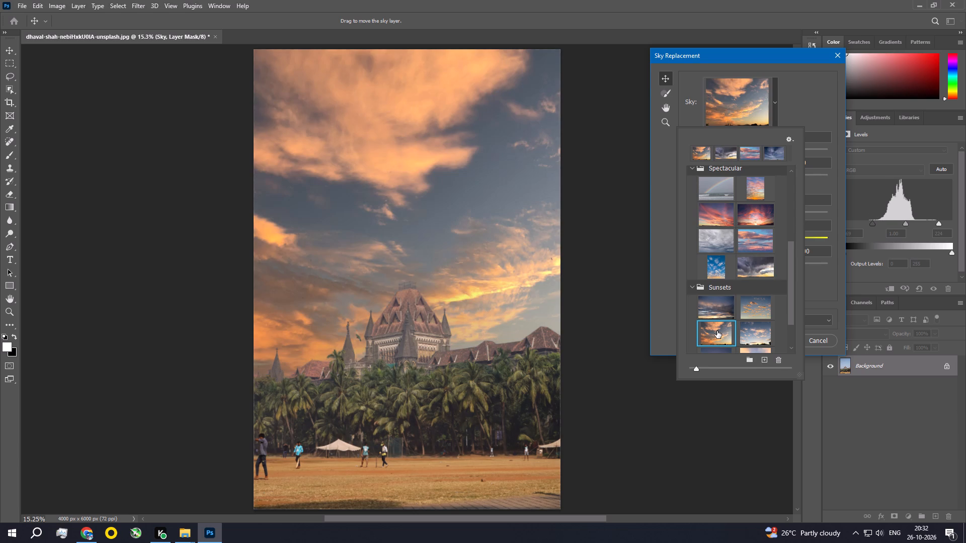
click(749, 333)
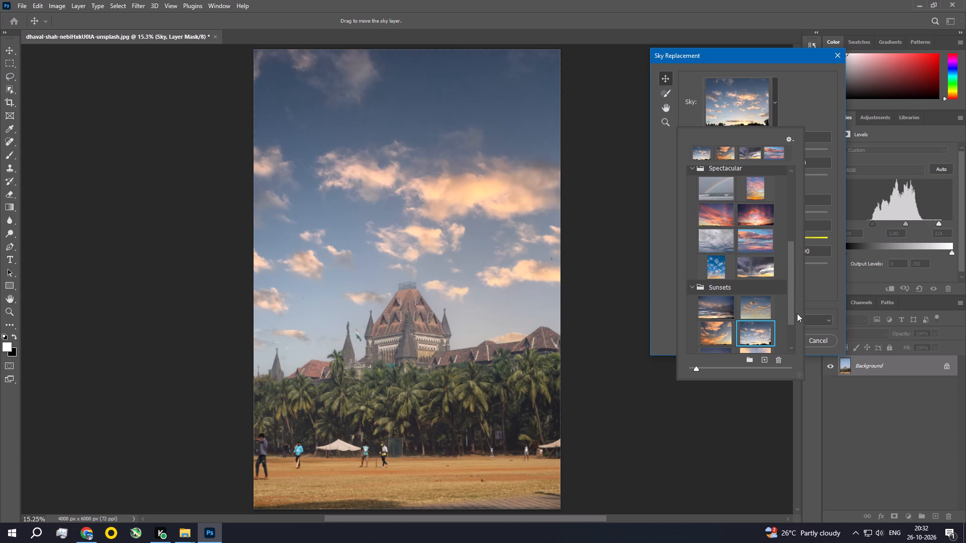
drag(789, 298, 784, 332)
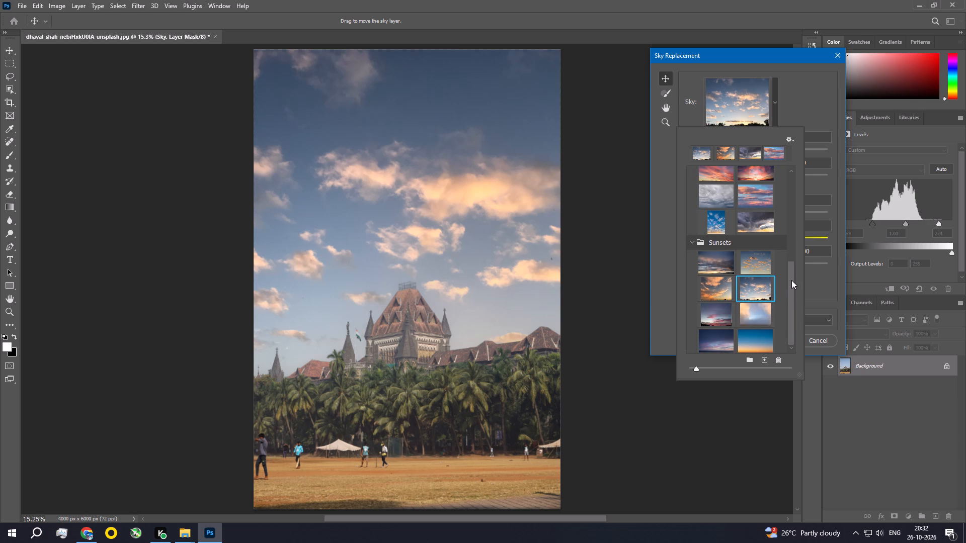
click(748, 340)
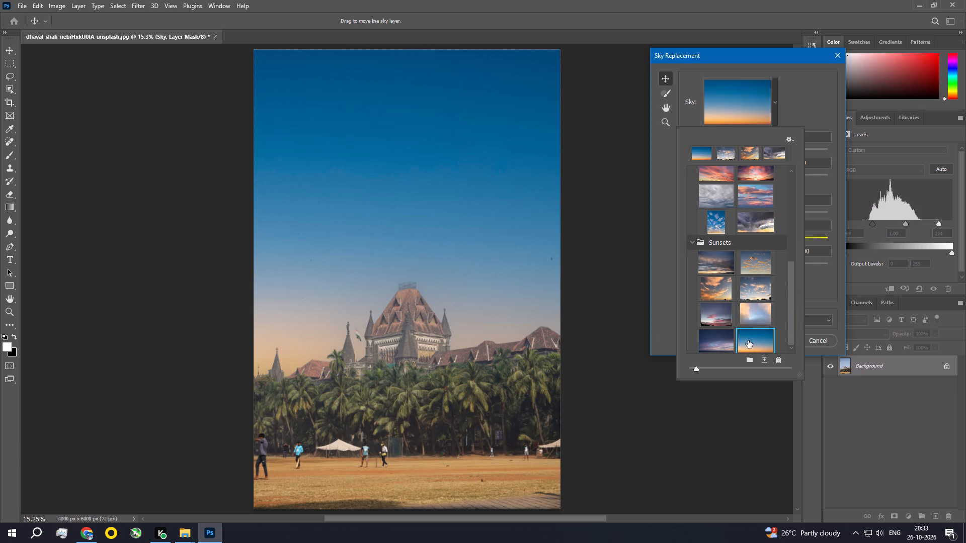
Compare the dark blue wispy sky again and choose the rainbow sky from the Spectacular presets as the replacement.
drag(791, 315, 784, 261)
drag(793, 267, 796, 211)
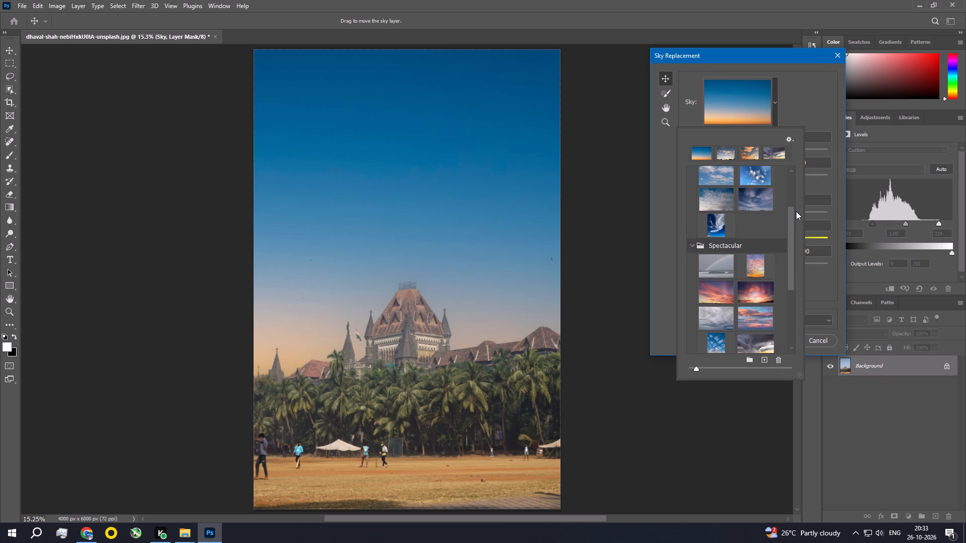
drag(796, 211, 795, 168)
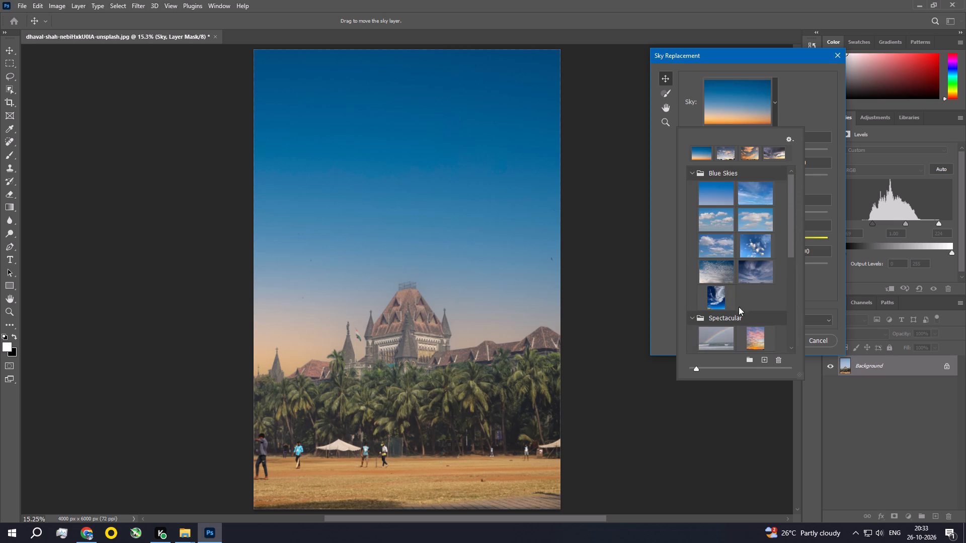
click(757, 274)
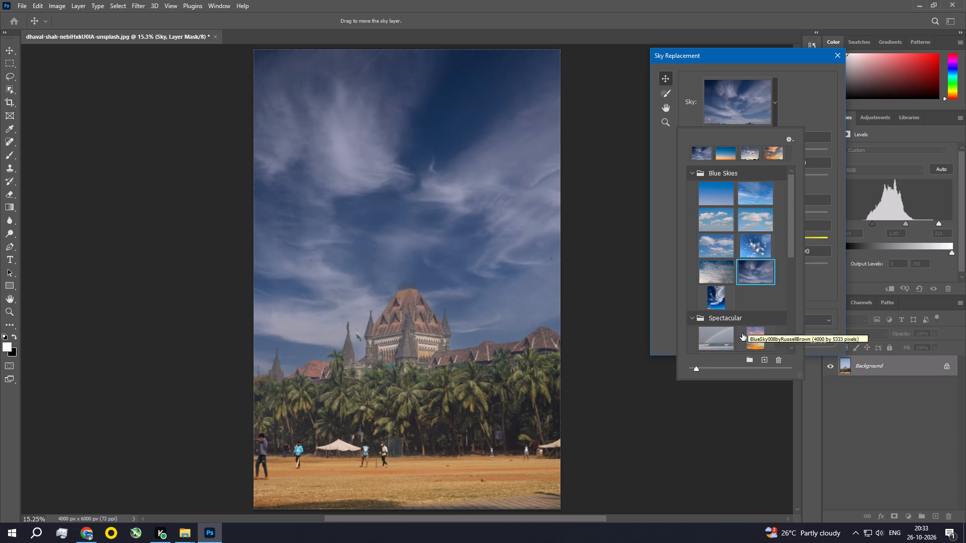
click(721, 339)
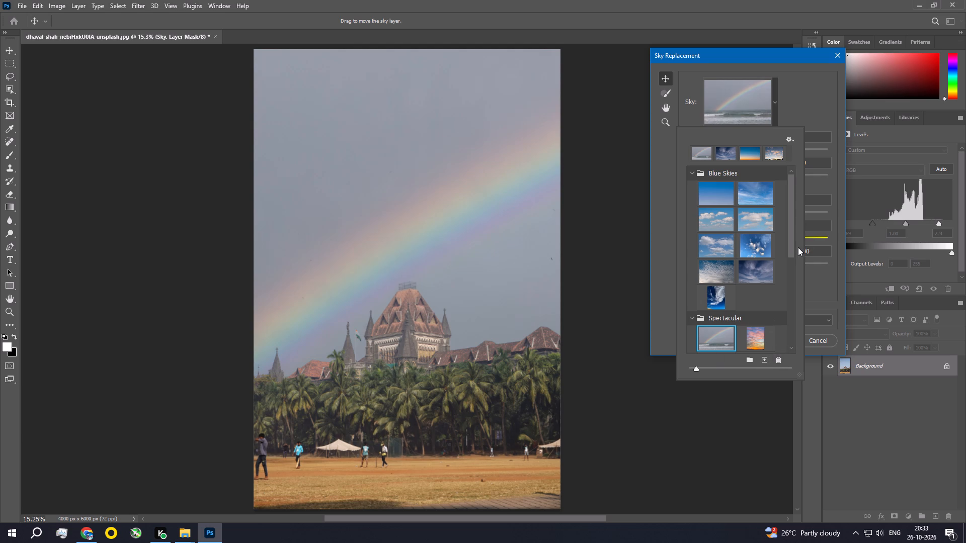
click(811, 277)
Set the replacement sky's temperature to 61 and its brightness to 25.
drag(764, 236, 768, 238)
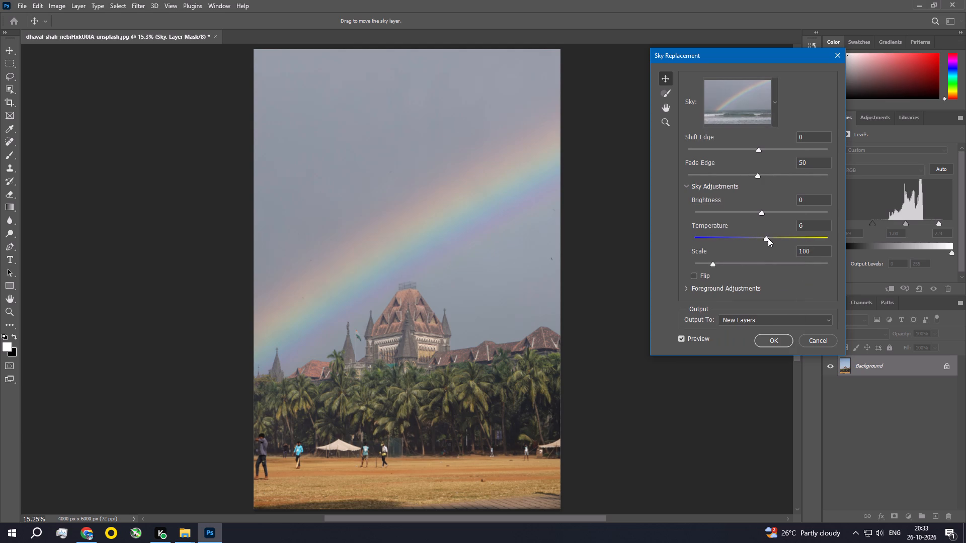
drag(768, 238, 784, 238)
drag(784, 238, 801, 235)
drag(760, 212, 741, 207)
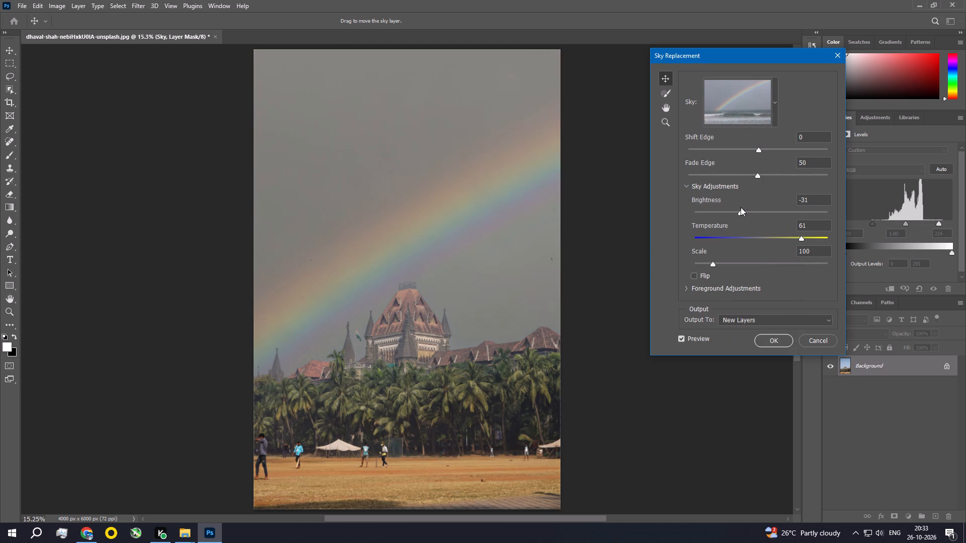
drag(745, 213, 777, 221)
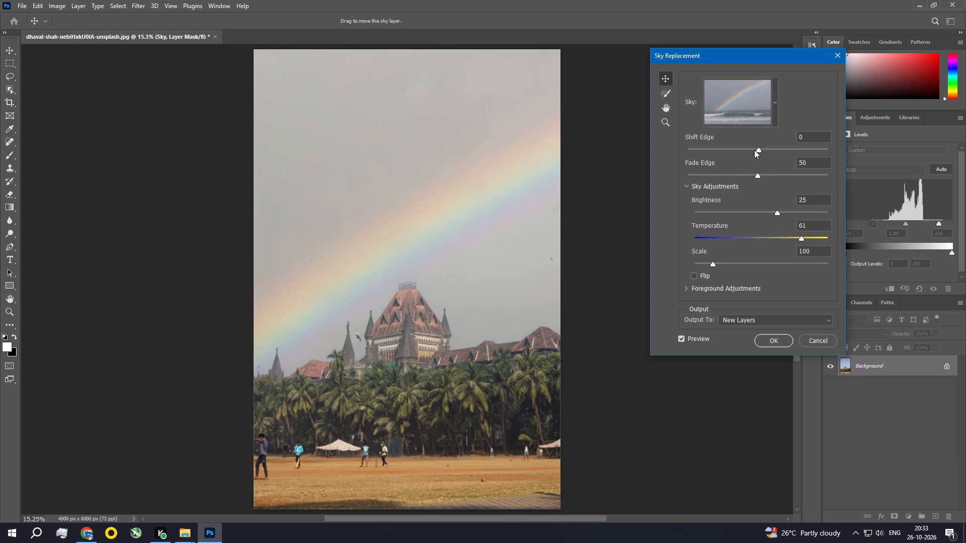
Set Shift Edge to 1 with Fade Edge at 50, and apply the rainbow sky replacement as new layers.
drag(754, 150, 747, 150)
drag(747, 150, 771, 158)
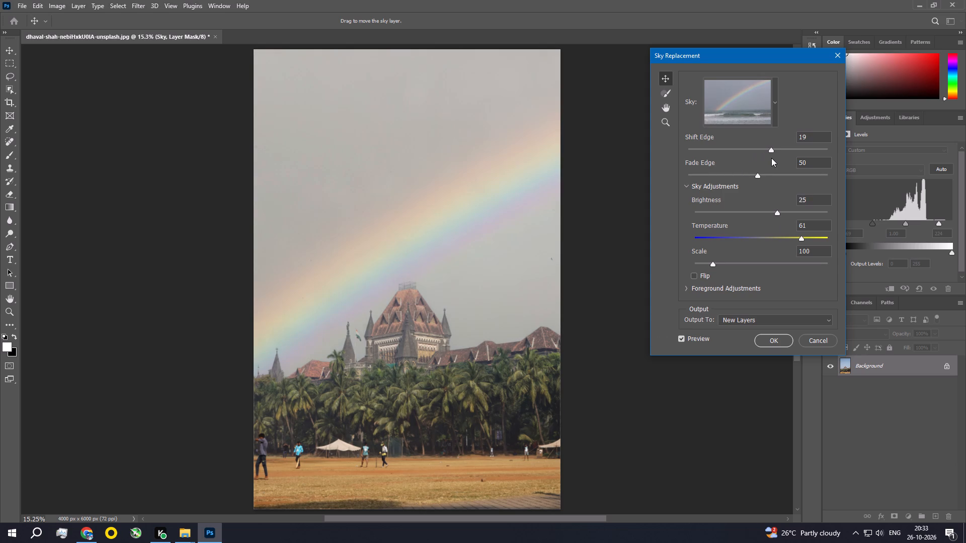
drag(771, 158, 756, 156)
click(760, 152)
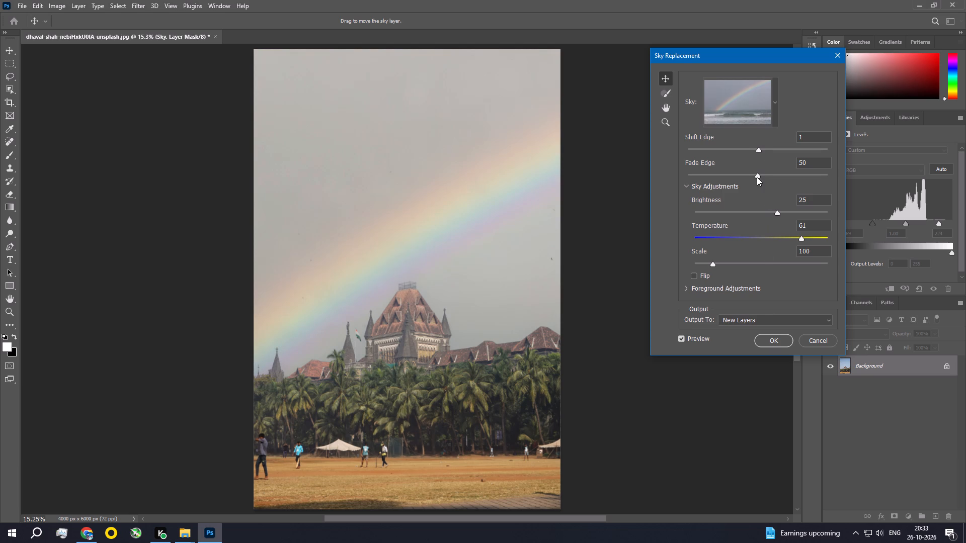
drag(757, 176, 767, 177)
drag(767, 177, 757, 177)
click(774, 344)
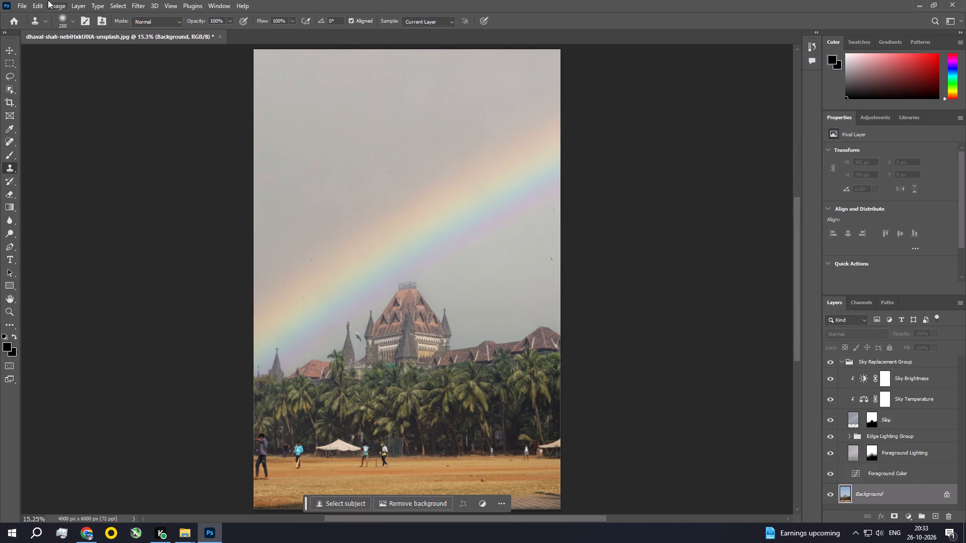
Flatten the image with its sky replacement layers into a single background layer.
click(85, 5)
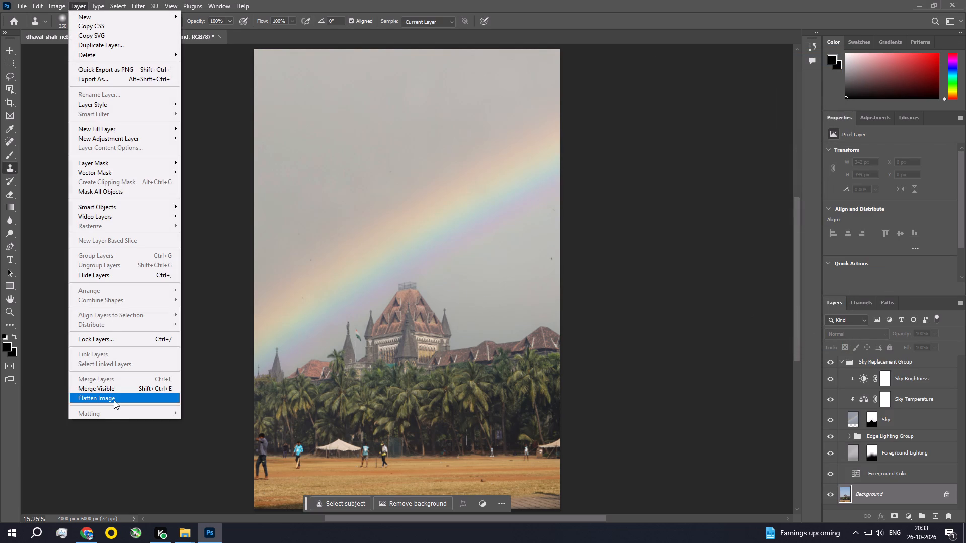
click(114, 400)
Examine the rainbow sky and the building's central tower up close, and return to the whole photo.
key(ctrl+space)
key(ctrl+space)
key(ctrl+space)
key(ctrl+space)
key(ctrl+space)
key(ctrl+space)
key(ctrl+space)
key(ctrl+space)
key(ctrl+space)
key(ctrl+space)
key(ctrl+space)
key(ctrl+space)
key(ctrl+space)
key(ctrl+space)
key(ctrl+space)
key(ctrl+space)
key(ctrl+space)
key(ctrl+space)
key(ctrl+space)
key(ctrl+space)
ctrl+triple_click(422, 319)
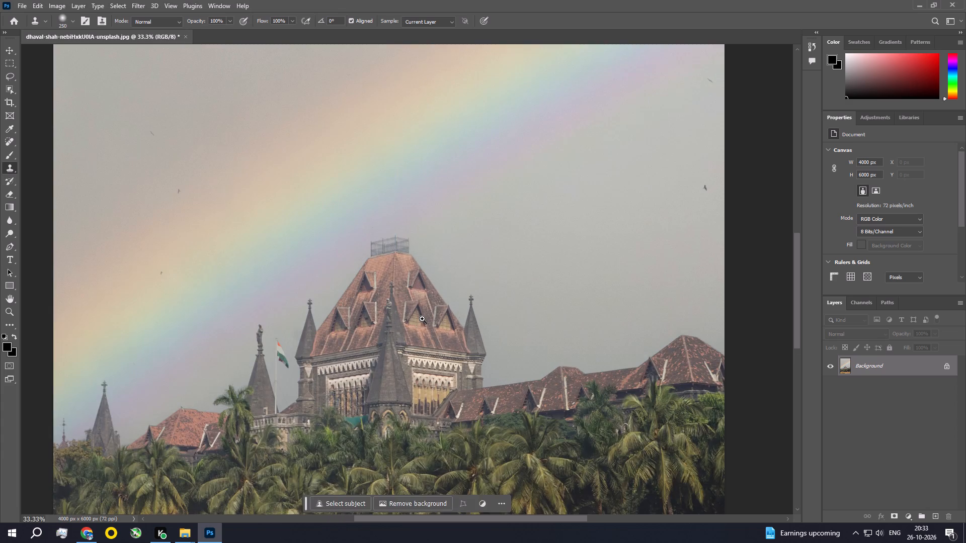
ctrl+click(422, 319)
drag(450, 401, 577, 504)
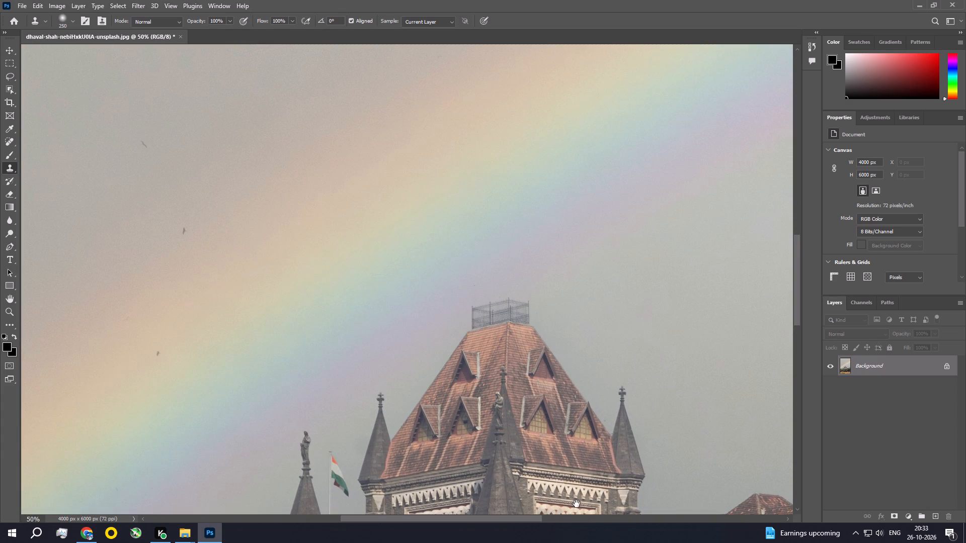
drag(577, 504, 507, 492)
key(ctrl+0)
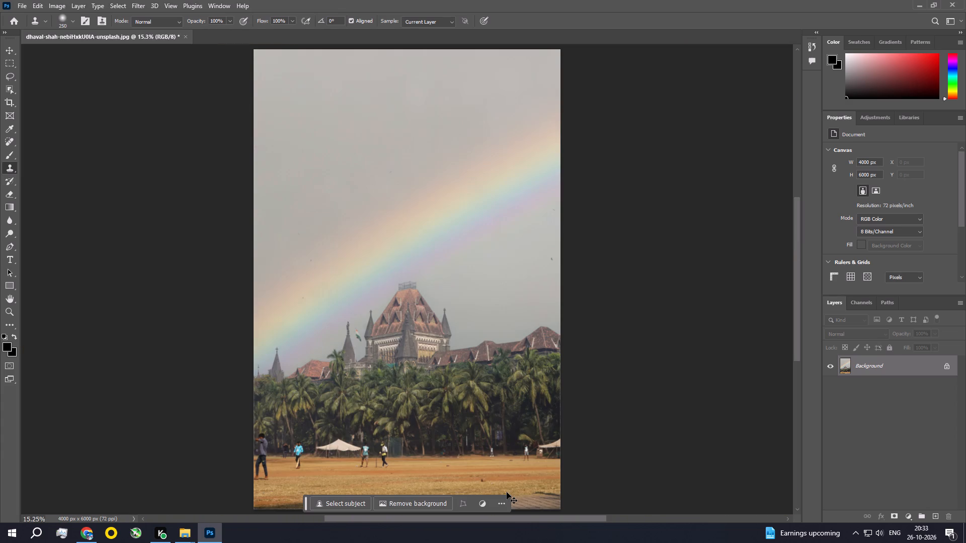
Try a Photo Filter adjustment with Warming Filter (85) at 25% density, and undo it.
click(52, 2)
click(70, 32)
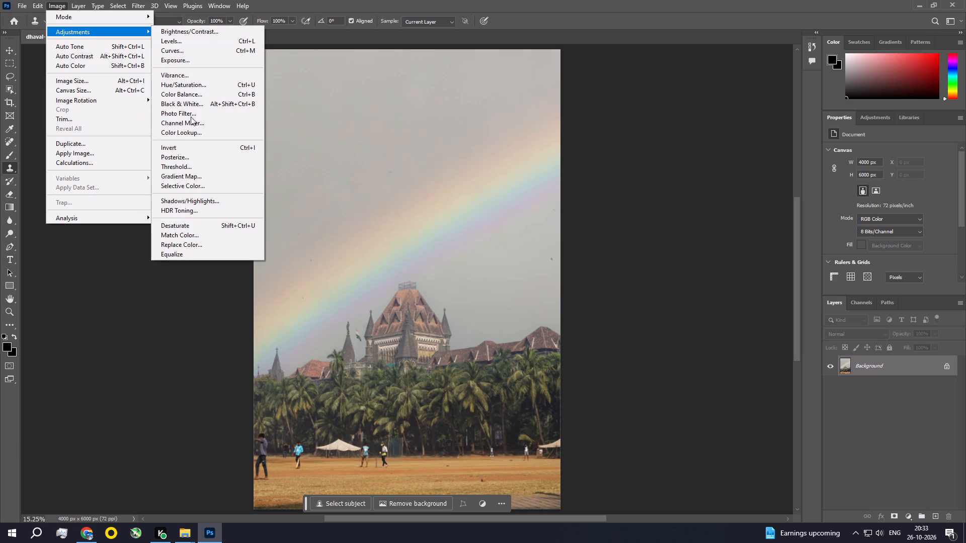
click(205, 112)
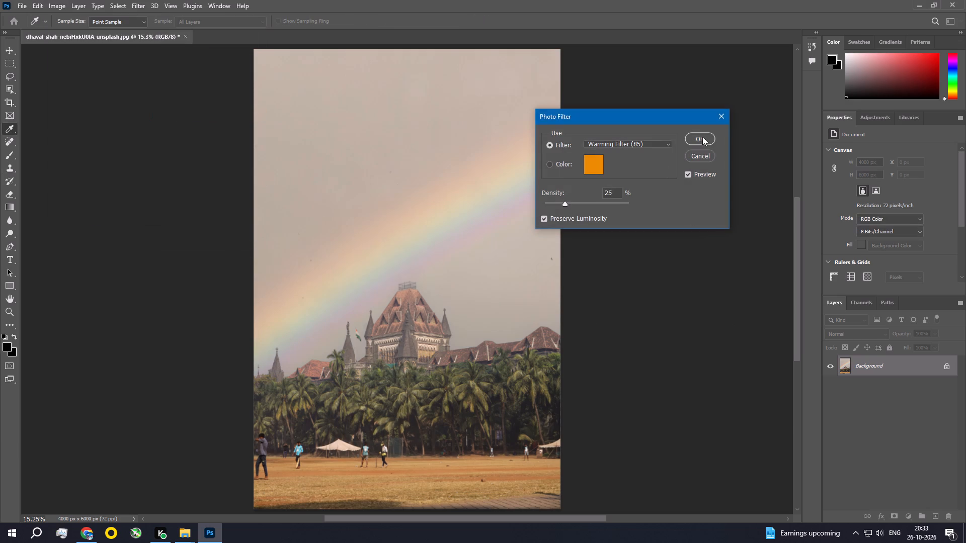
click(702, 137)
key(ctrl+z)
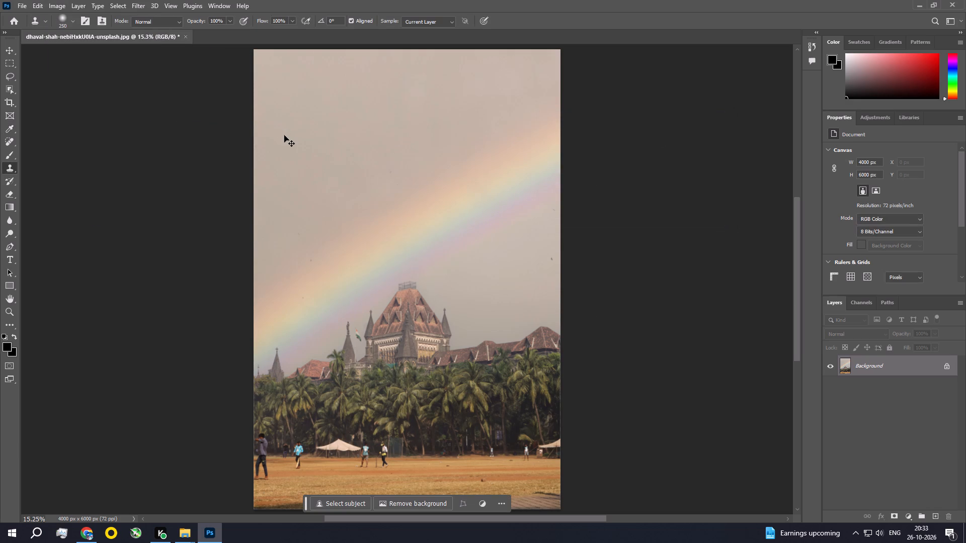
Apply a Photo Filter adjustment using a custom saturated blue color at 25% density to the whole image.
click(53, 0)
click(63, 25)
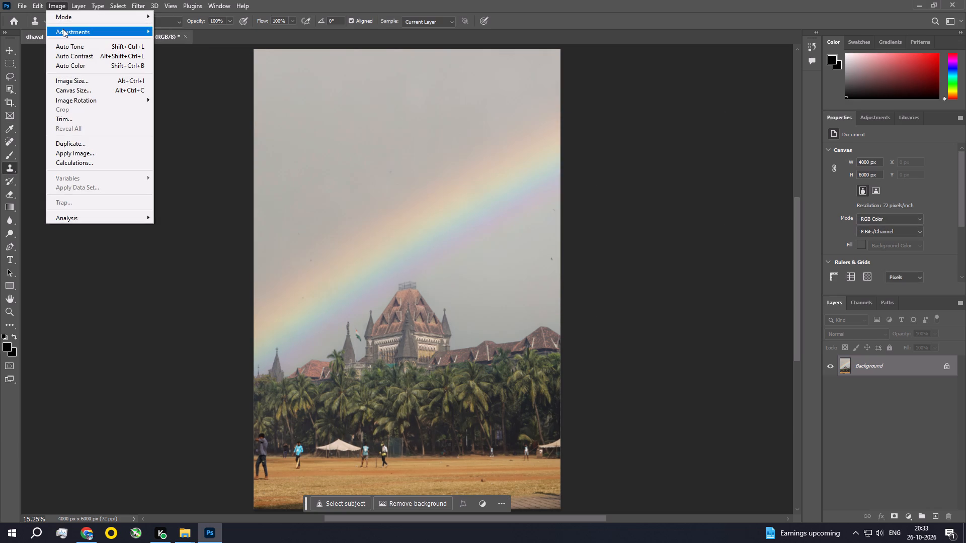
click(63, 30)
click(217, 114)
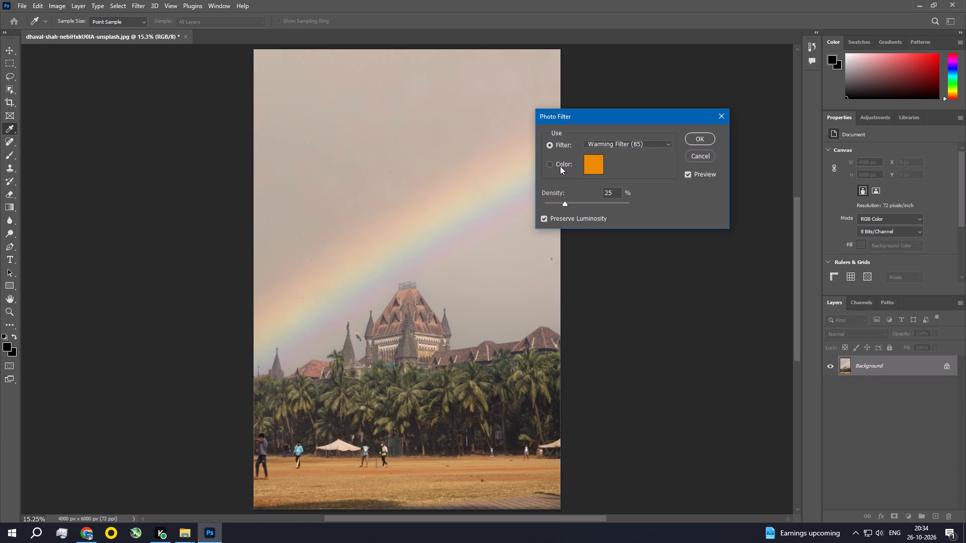
click(560, 165)
click(589, 163)
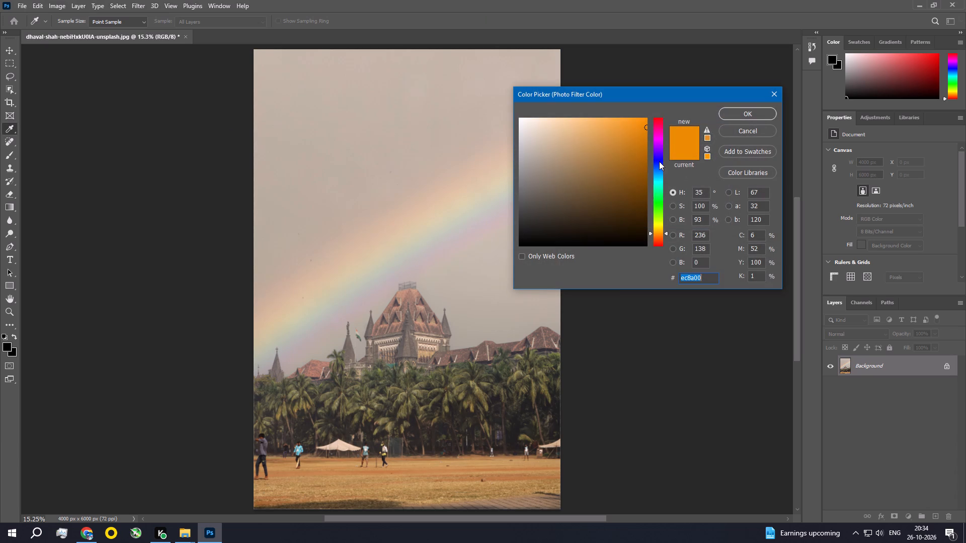
click(659, 161)
click(747, 114)
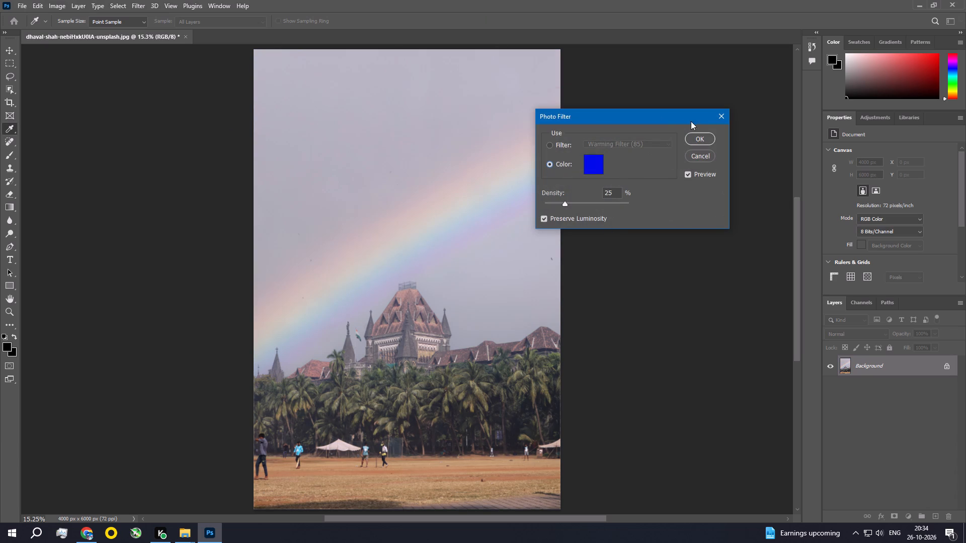
click(710, 134)
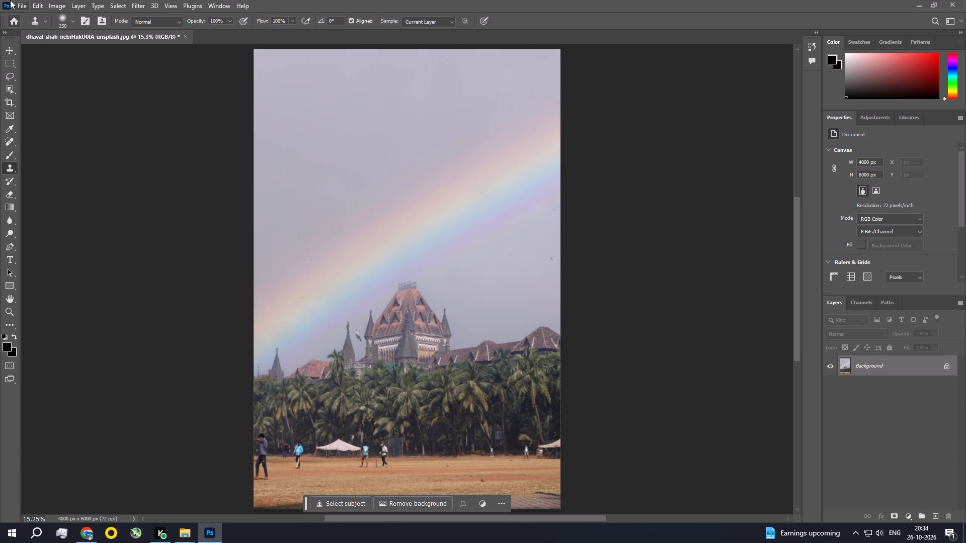
Save the photo as a progressive JPEG at Maximum quality 12 and close the document.
key(ctrl+s)
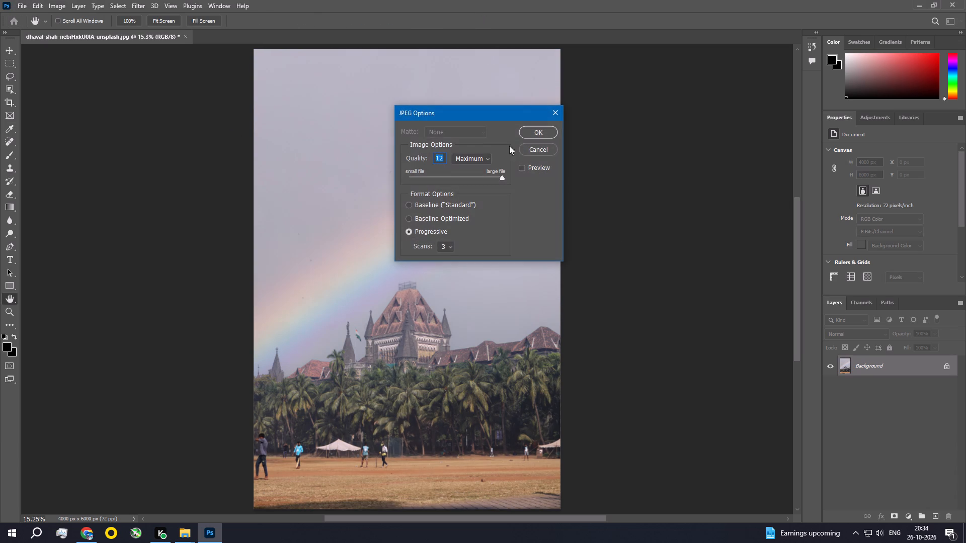
click(533, 136)
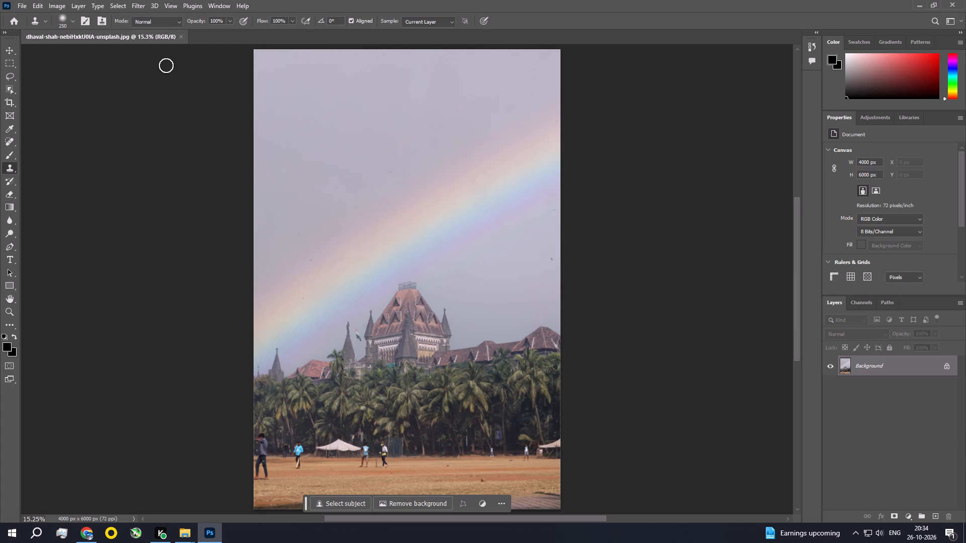
click(179, 37)
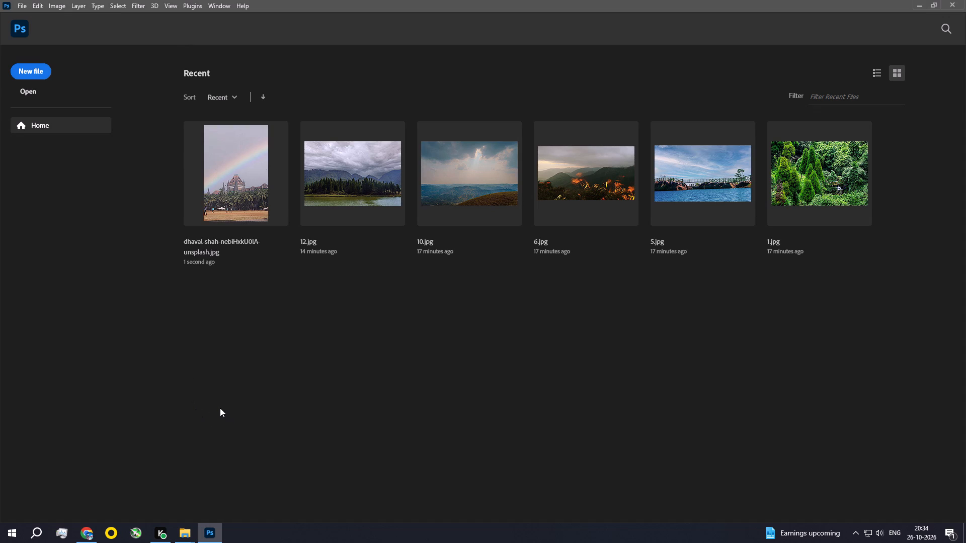
Switch to Chrome, dismiss the building photo's page, and look through the Unsplash raw photo results for another image to edit.
click(87, 531)
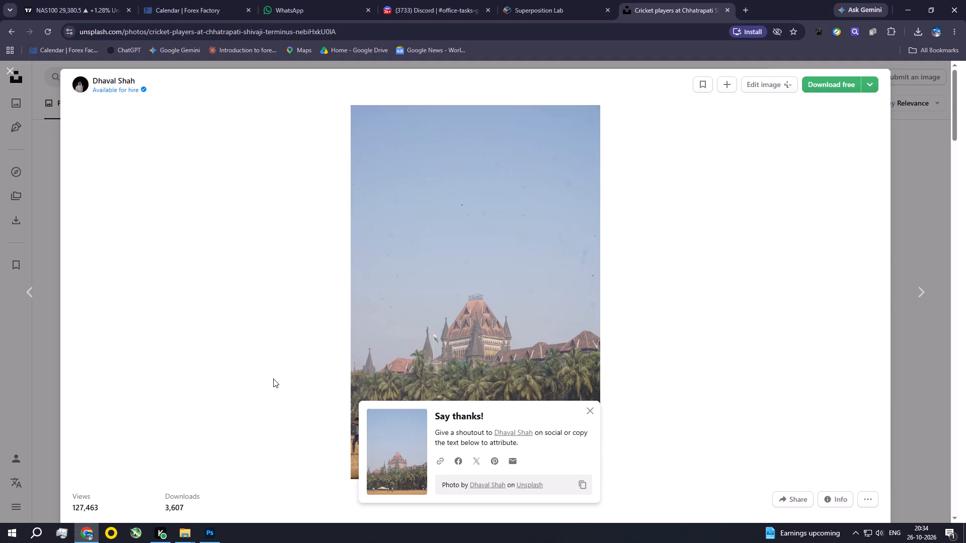
click(937, 166)
scroll(783, 336, down, 1)
scroll(783, 336, up, 1)
scroll(783, 336, down, 4)
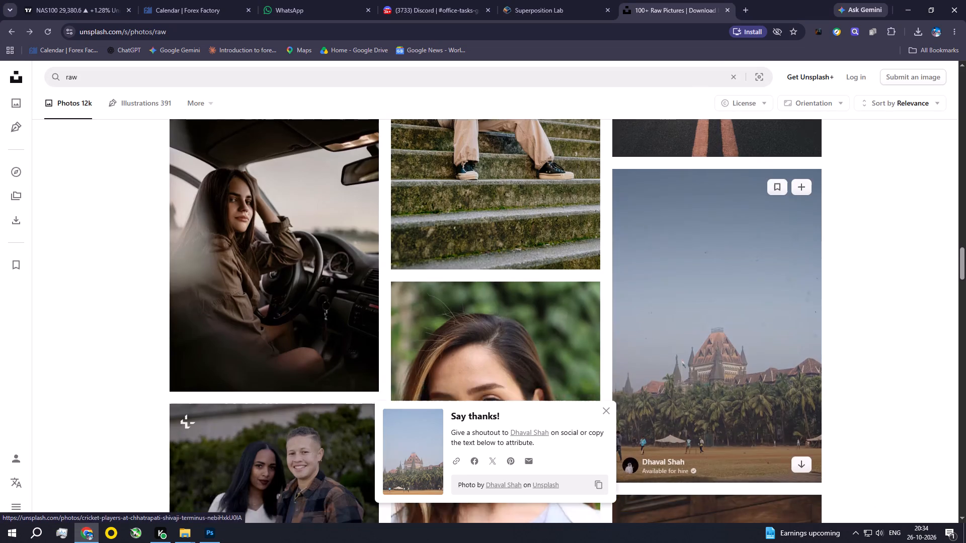
scroll(781, 338, down, 3)
scroll(774, 335, up, 2)
scroll(774, 335, down, 3)
scroll(772, 335, up, 1)
scroll(772, 335, down, 3)
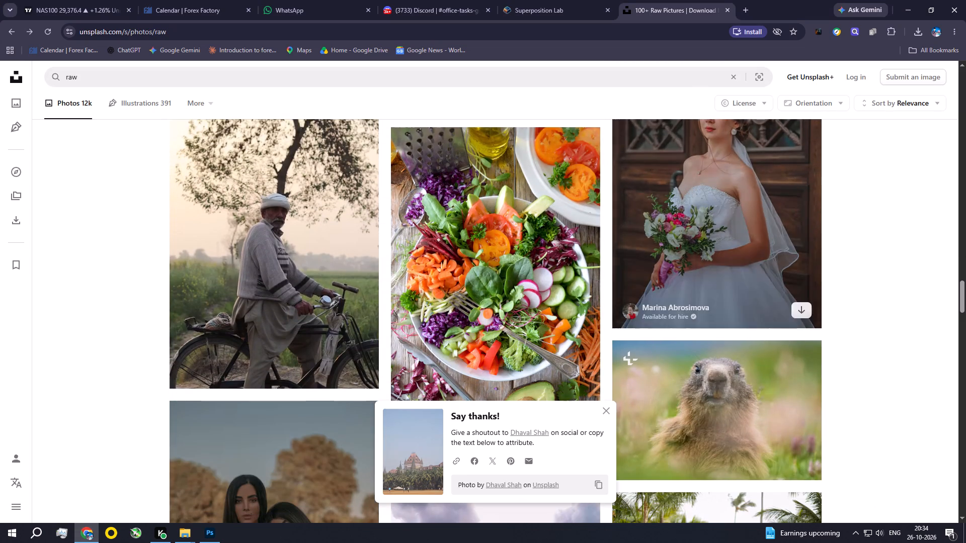
scroll(626, 324, down, 9)
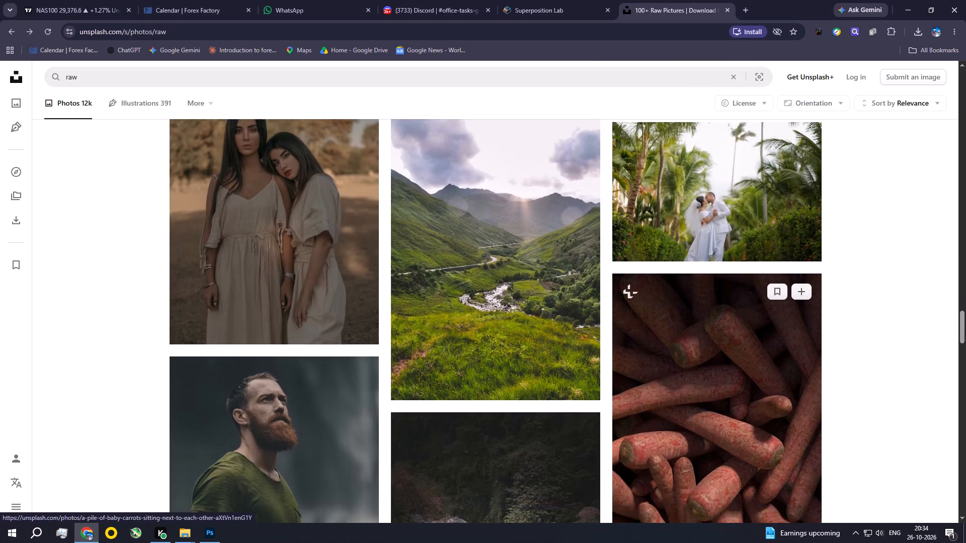
scroll(624, 325, down, 2)
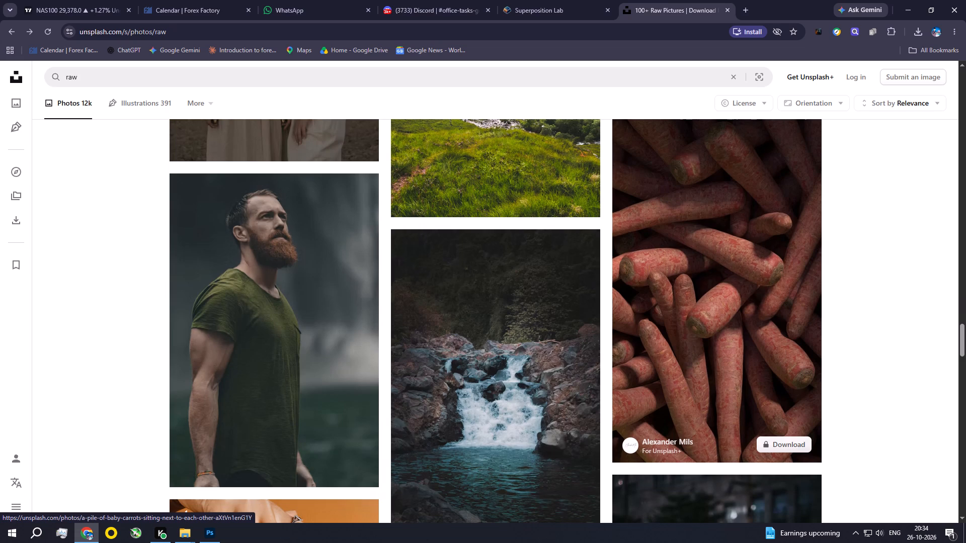
scroll(624, 325, down, 5)
scroll(624, 325, up, 1)
scroll(624, 325, down, 3)
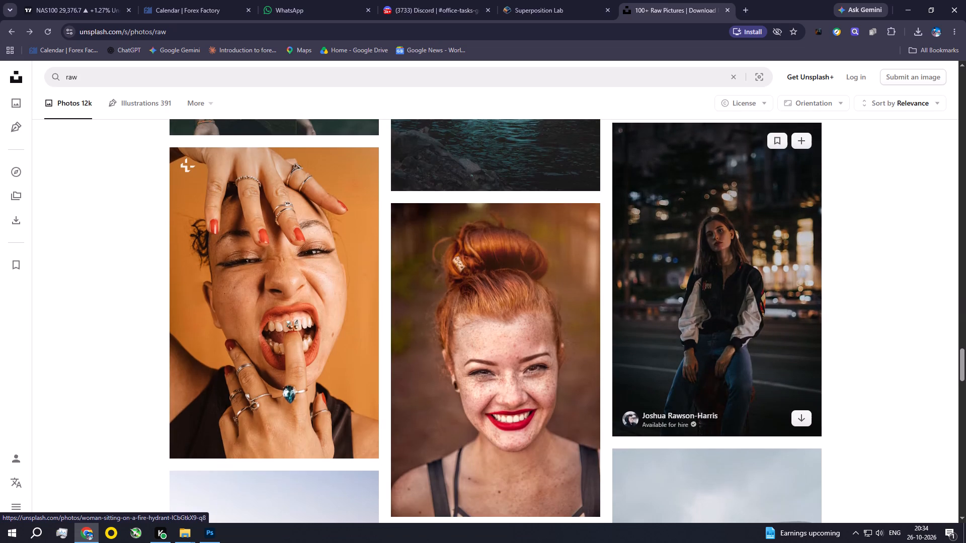
scroll(624, 325, down, 5)
scroll(624, 325, up, 1)
scroll(624, 325, down, 1)
scroll(624, 325, up, 1)
scroll(624, 325, down, 3)
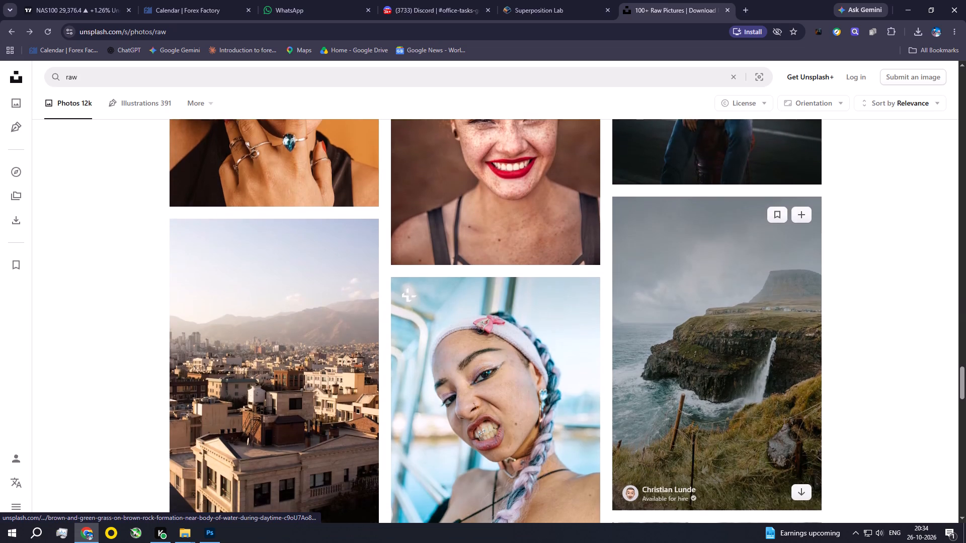
scroll(624, 325, down, 7)
scroll(624, 325, up, 3)
scroll(624, 325, down, 2)
scroll(624, 326, up, 1)
scroll(624, 326, down, 4)
scroll(624, 326, up, 1)
scroll(624, 326, down, 2)
scroll(624, 326, up, 6)
scroll(624, 326, down, 9)
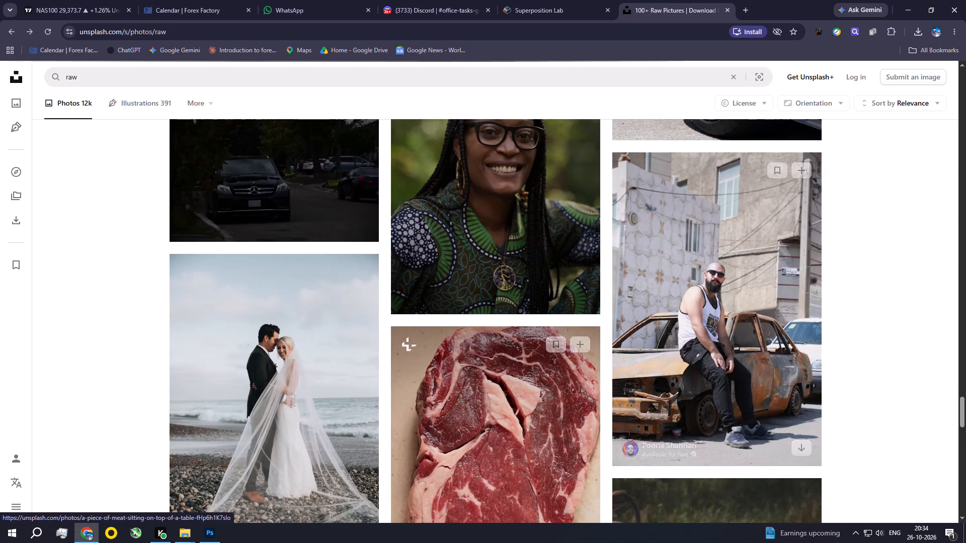
scroll(609, 391, down, 5)
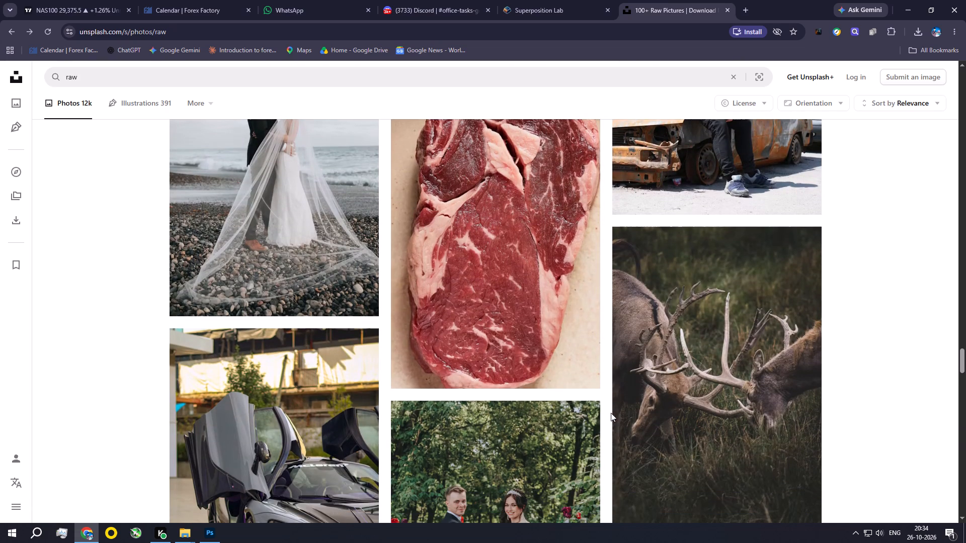
scroll(559, 331, down, 1)
scroll(558, 332, up, 1)
scroll(558, 332, down, 1)
scroll(557, 333, up, 1)
scroll(557, 333, down, 8)
scroll(555, 339, up, 1)
scroll(554, 343, down, 1)
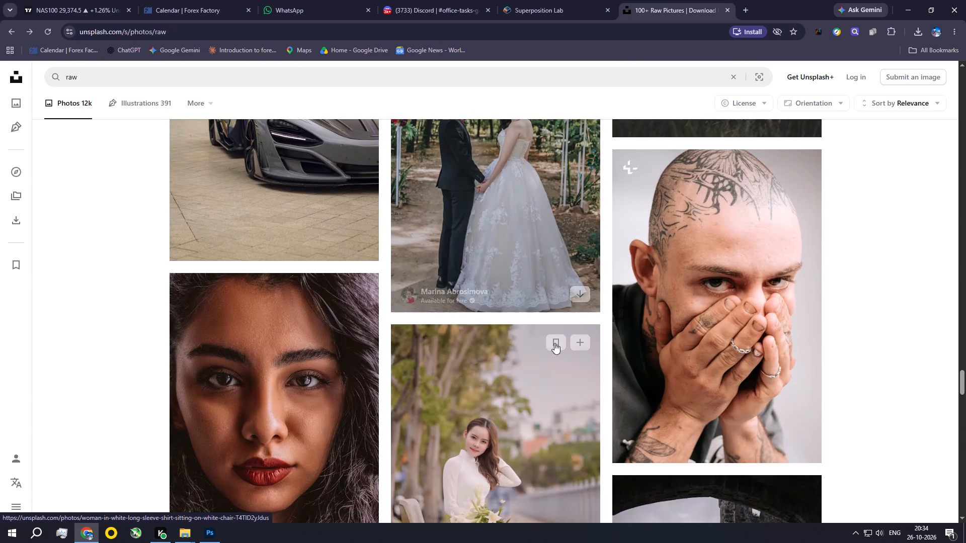
scroll(554, 343, up, 5)
scroll(554, 343, down, 3)
scroll(554, 346, up, 1)
scroll(553, 347, down, 3)
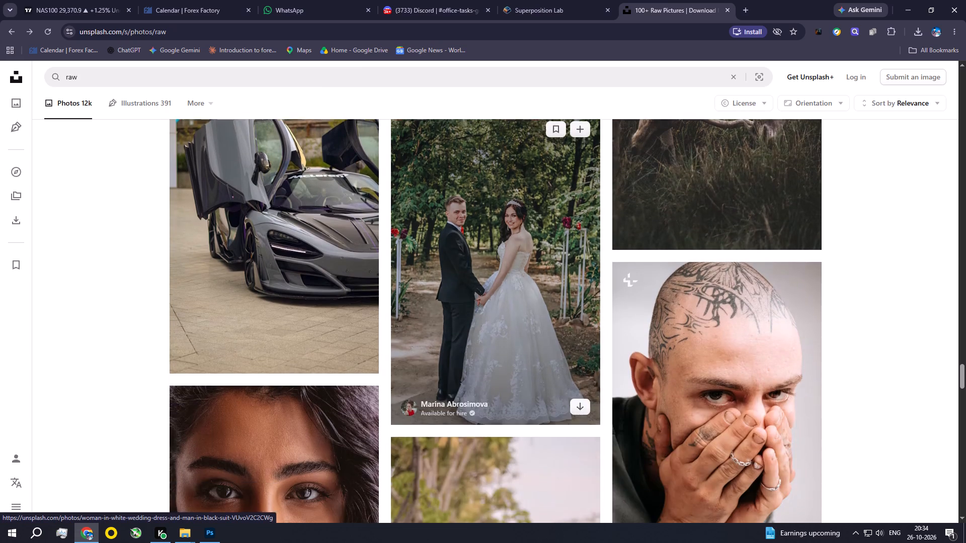
scroll(552, 347, down, 4)
scroll(552, 347, up, 3)
scroll(552, 347, down, 6)
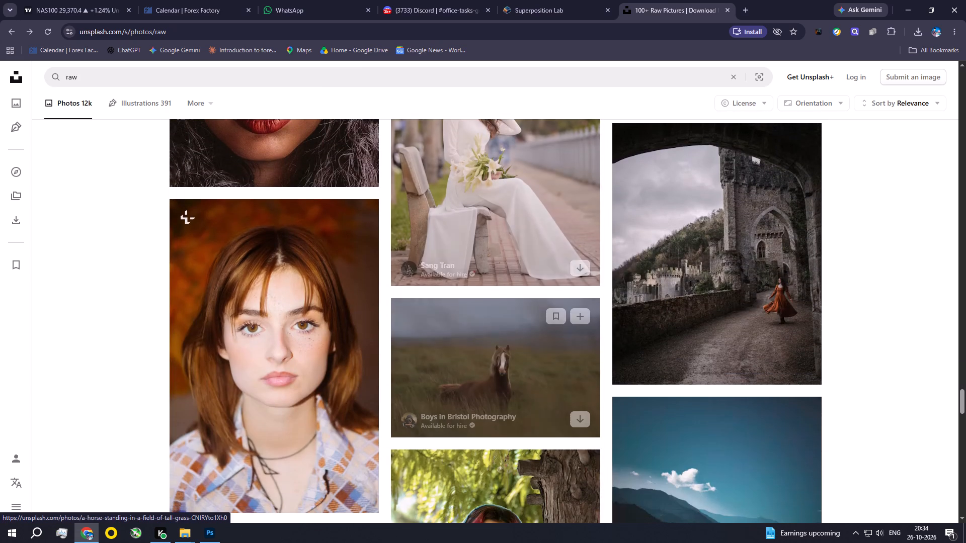
scroll(552, 347, down, 5)
scroll(550, 348, up, 1)
scroll(550, 348, down, 2)
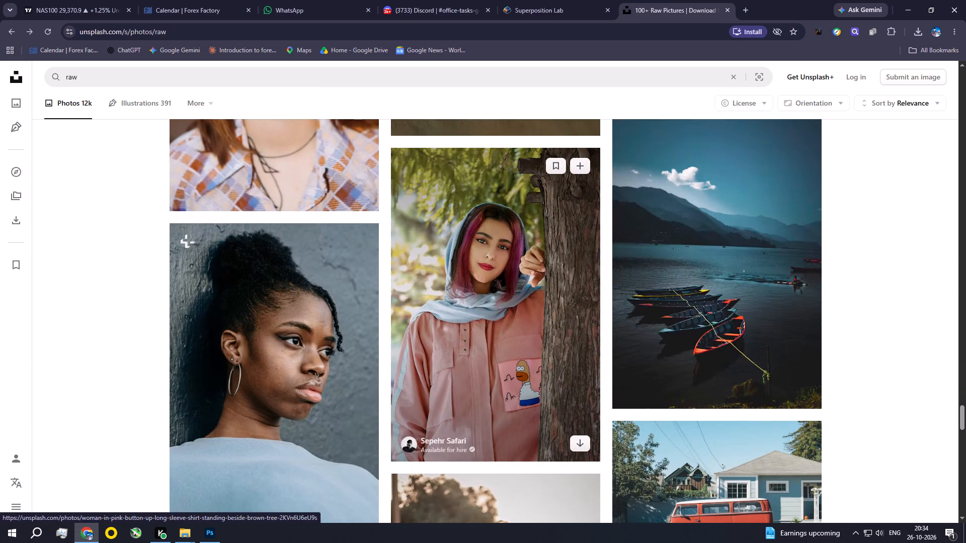
scroll(550, 349, up, 18)
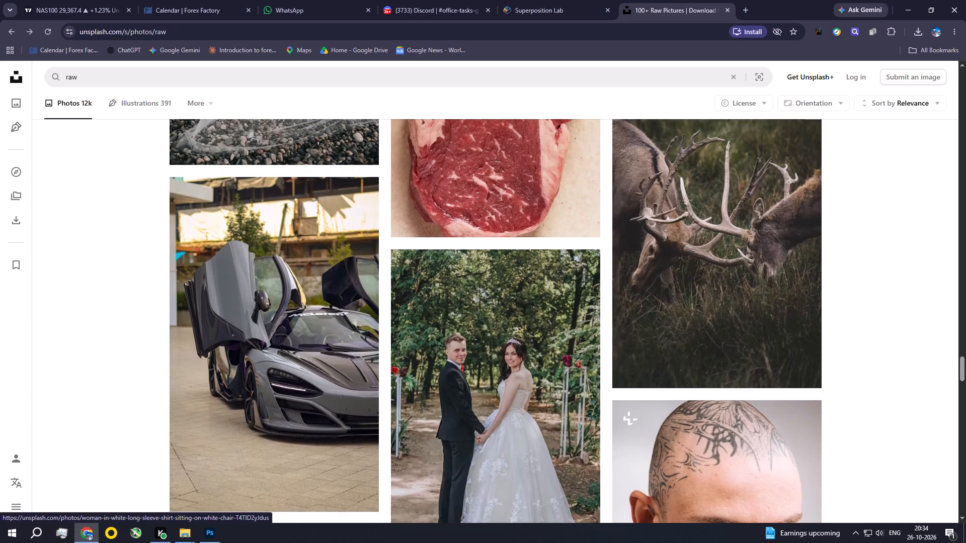
scroll(550, 348, down, 2)
scroll(550, 348, up, 1)
scroll(550, 348, down, 15)
scroll(548, 352, down, 8)
scroll(548, 352, up, 3)
scroll(540, 343, down, 7)
Go back to the Google results for "download raw image" and open the Signature Edits free raw files page.
click(13, 31)
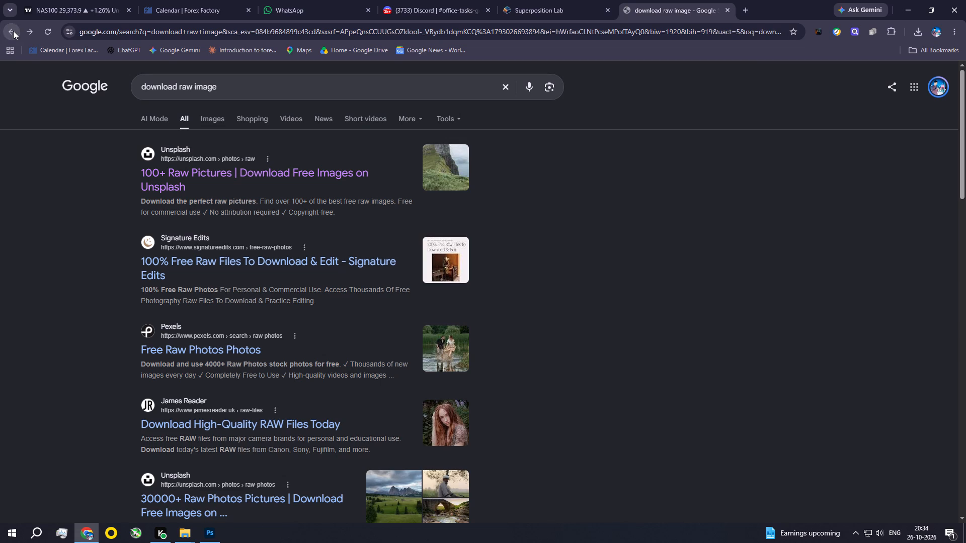
click(216, 261)
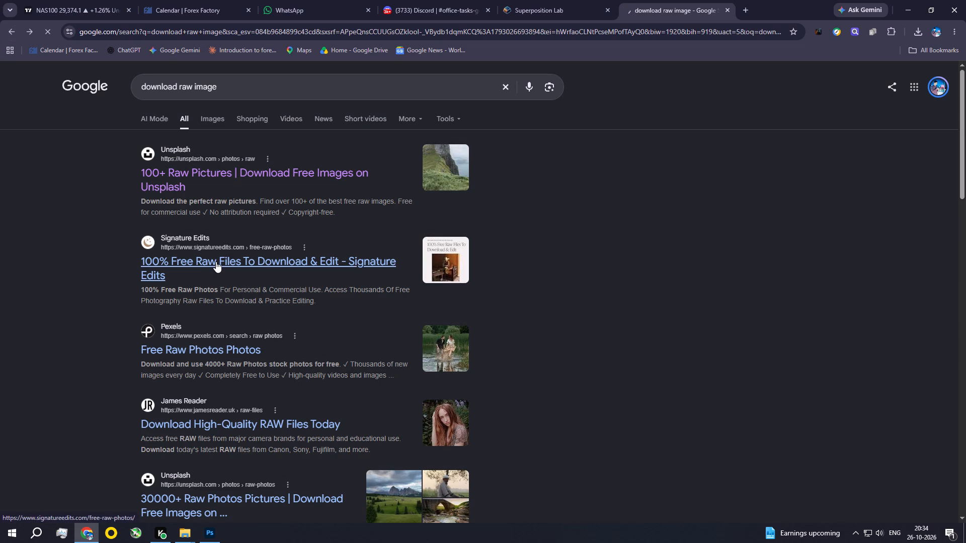
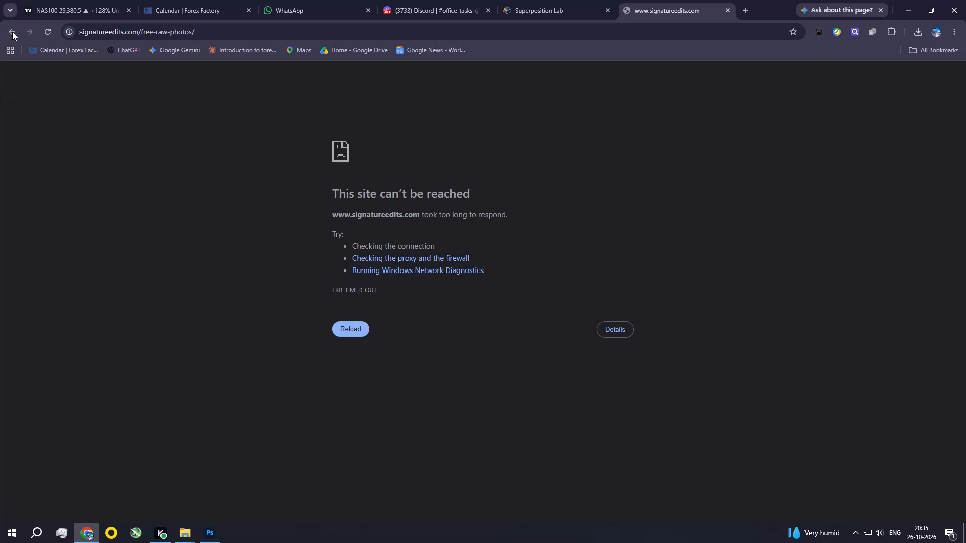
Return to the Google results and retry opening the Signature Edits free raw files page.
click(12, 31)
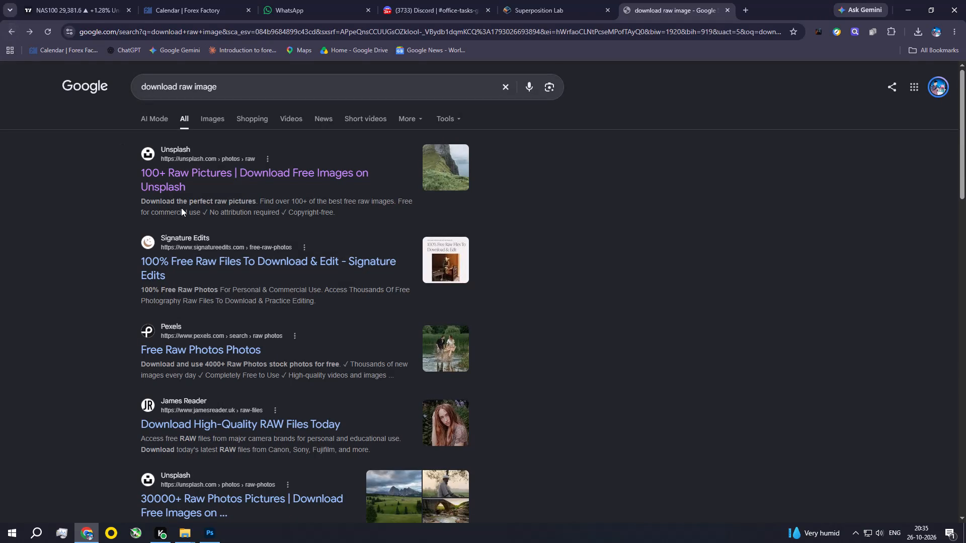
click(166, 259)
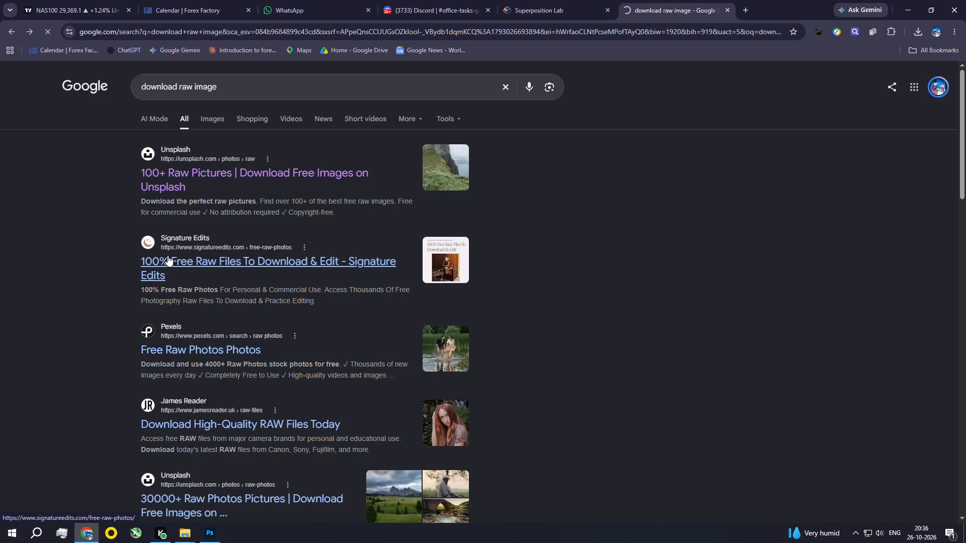
Open the "Download High-Quality RAW Files Today" result and look over its camera list, usage disclaimer and raw files link.
scroll(616, 310, down, 2)
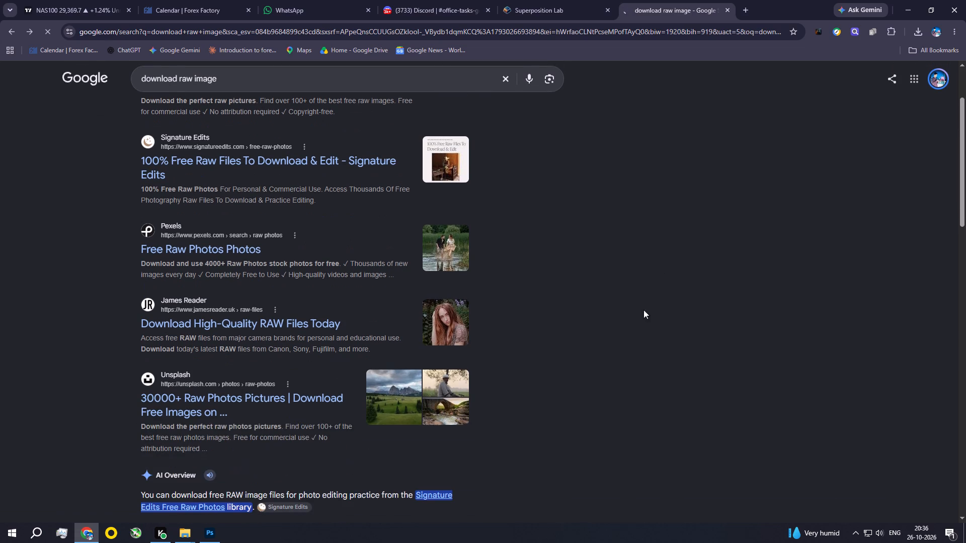
click(270, 321)
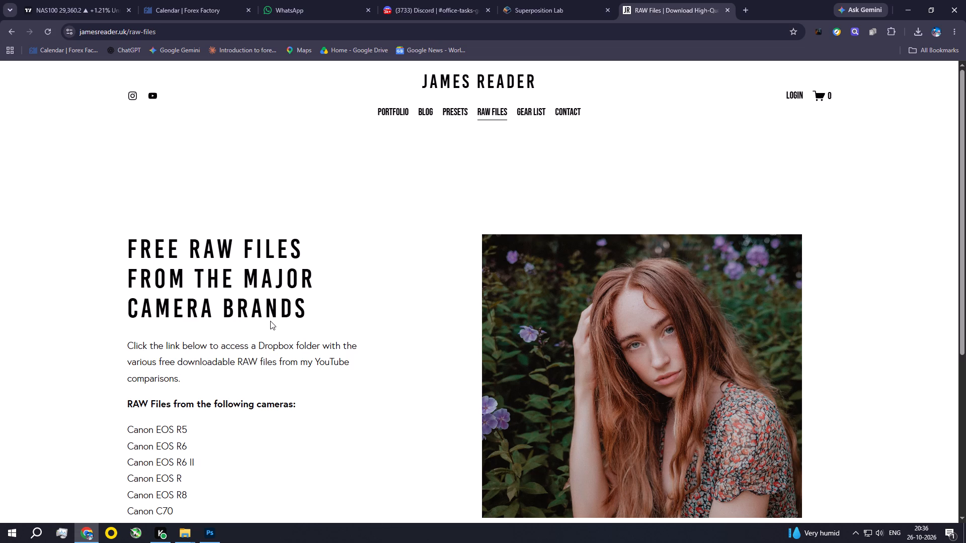
scroll(191, 395, down, 1)
scroll(191, 395, up, 1)
scroll(194, 395, down, 3)
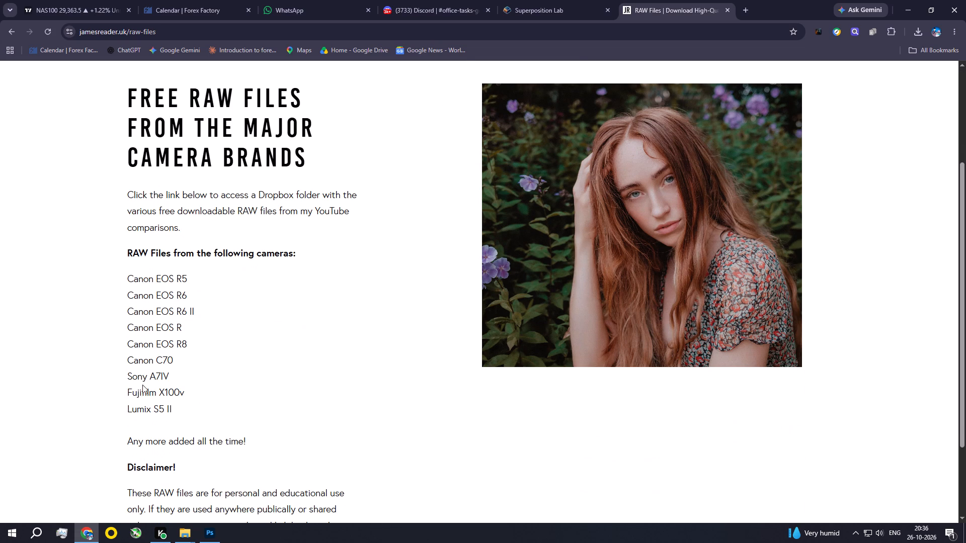
scroll(335, 389, down, 5)
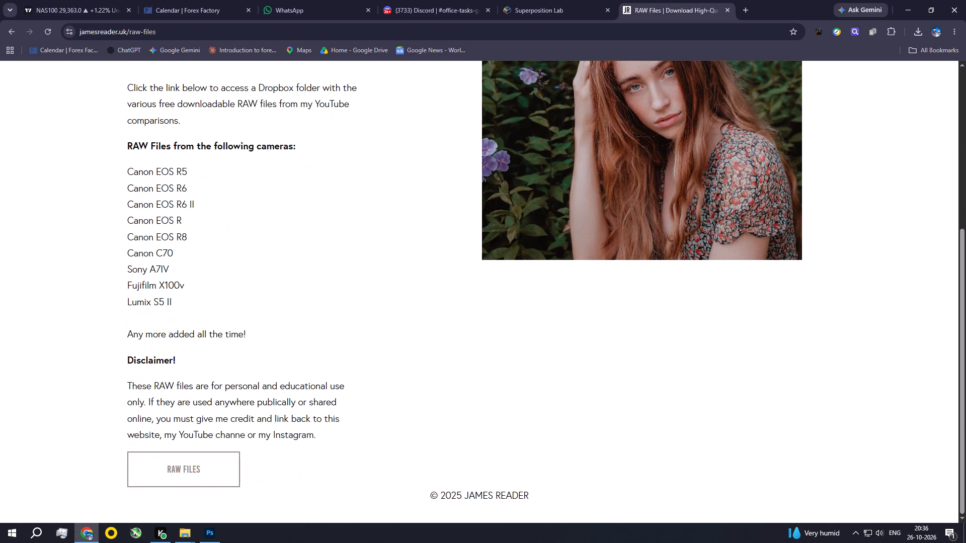
scroll(336, 389, down, 3)
scroll(336, 389, up, 1)
scroll(336, 389, down, 2)
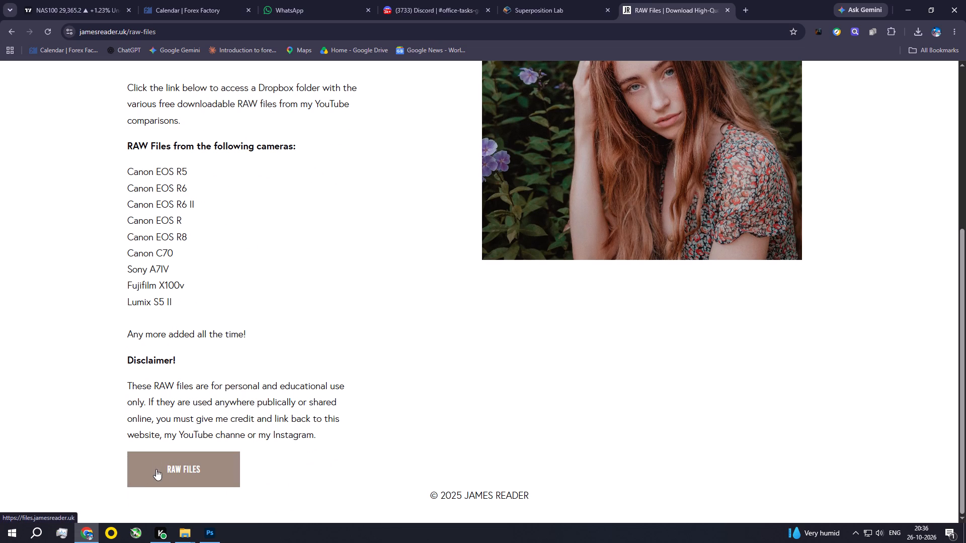
scroll(340, 419, down, 1)
scroll(340, 419, up, 2)
scroll(340, 419, down, 6)
scroll(342, 420, up, 9)
scroll(350, 416, down, 5)
scroll(358, 427, up, 1)
scroll(358, 427, down, 2)
scroll(358, 427, up, 2)
scroll(358, 427, down, 2)
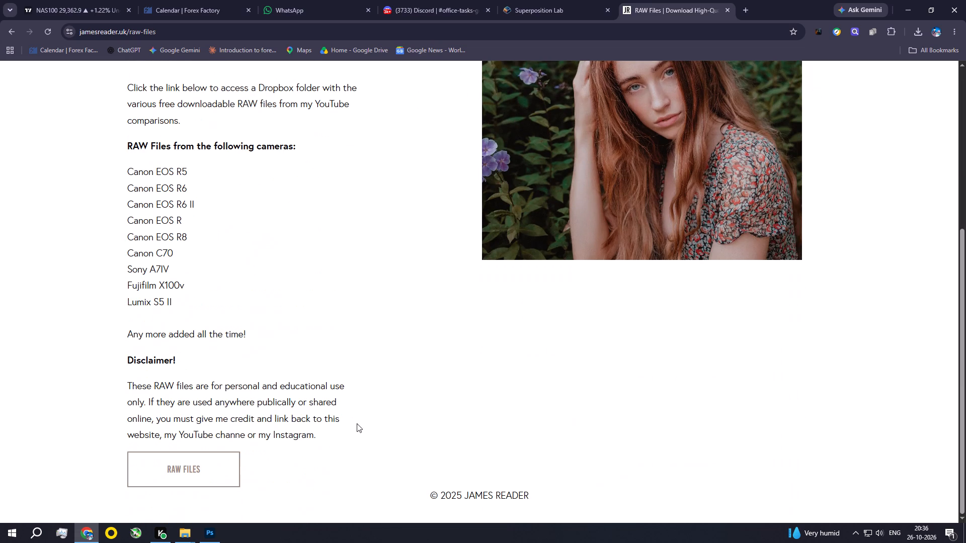
scroll(315, 295, up, 1)
scroll(315, 295, down, 1)
scroll(315, 295, up, 2)
scroll(317, 293, down, 2)
scroll(317, 293, up, 8)
scroll(317, 293, down, 1)
scroll(317, 293, up, 1)
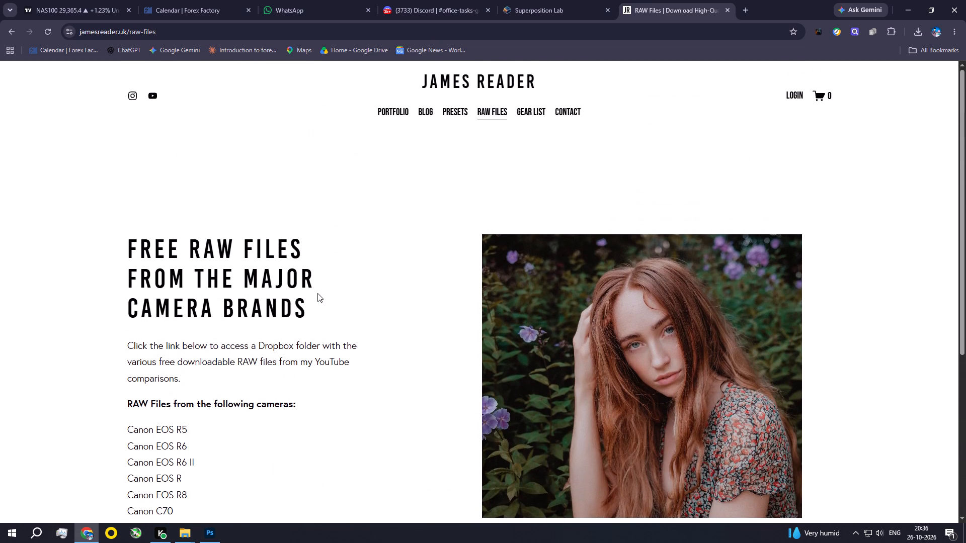
scroll(317, 293, up, 3)
Go back to the Google results and change the search to "download free raw image".
click(15, 32)
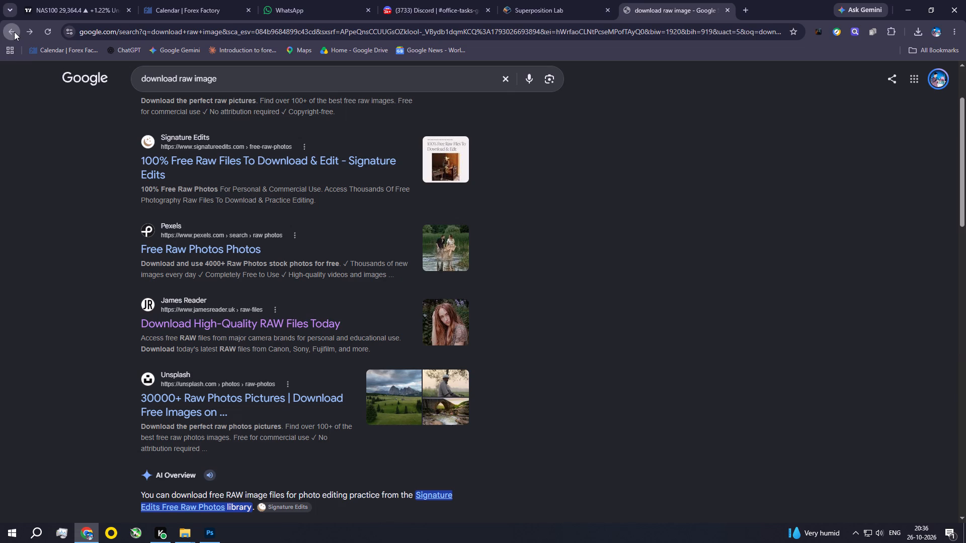
click(178, 78)
key(space)
text(free)
key(Return)
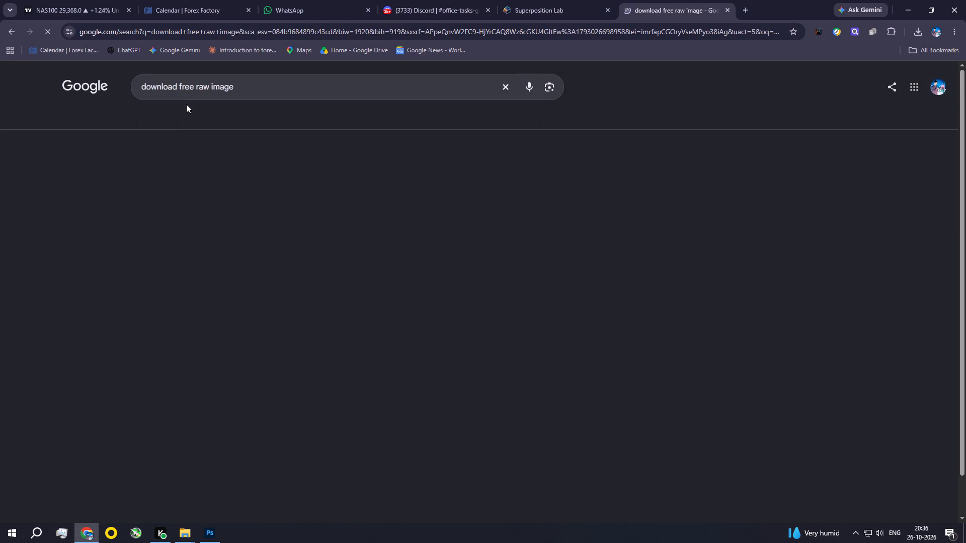
Try the Signature Edits result again, open Unsplash's raw pictures from the AI Overview, and close the search results tab.
click(242, 264)
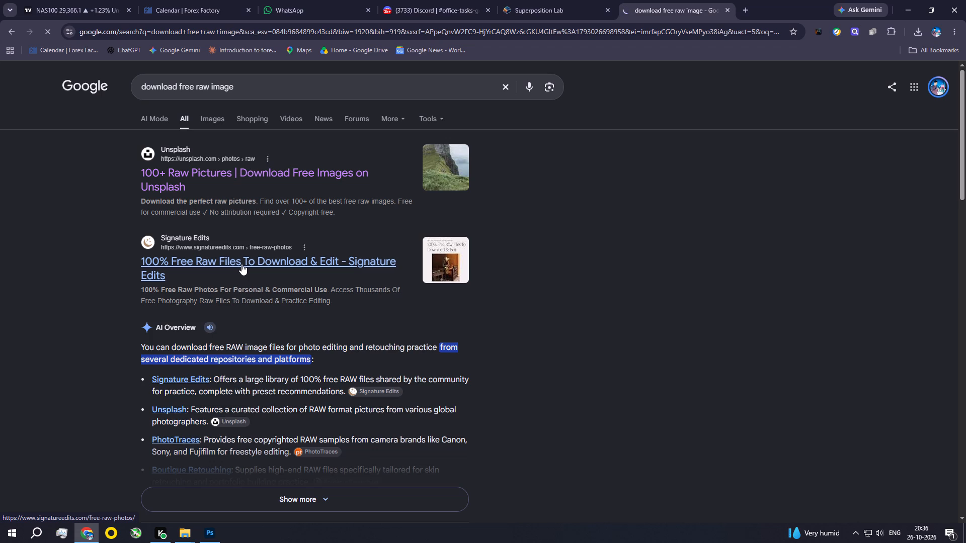
click(171, 411)
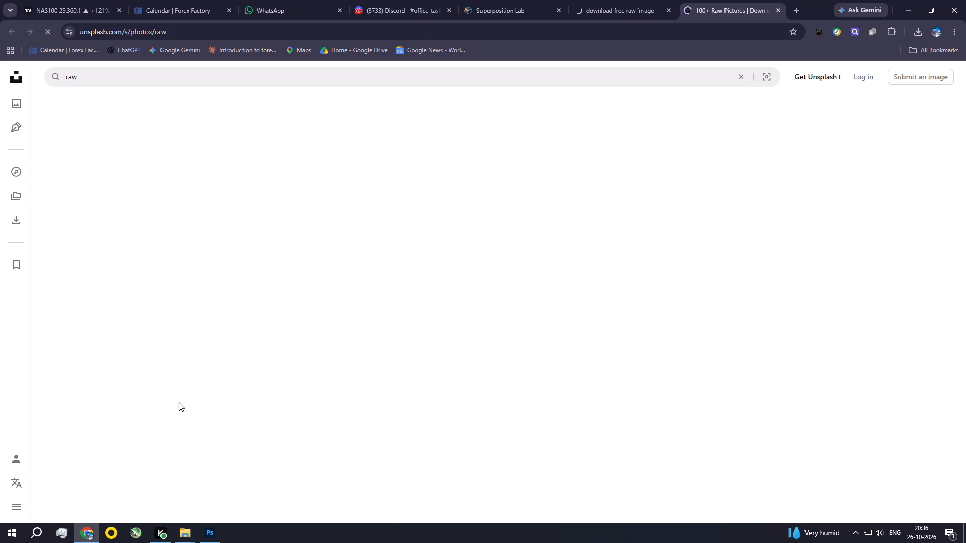
click(668, 9)
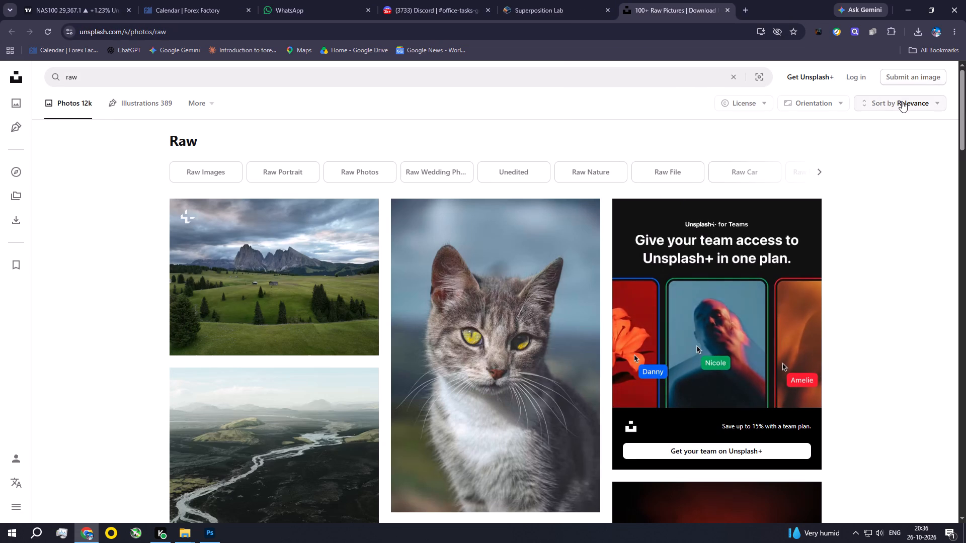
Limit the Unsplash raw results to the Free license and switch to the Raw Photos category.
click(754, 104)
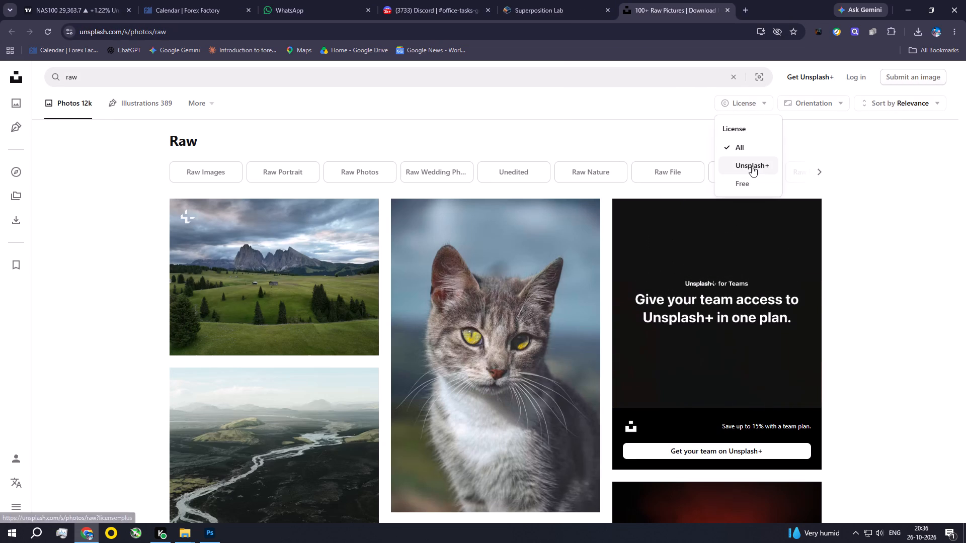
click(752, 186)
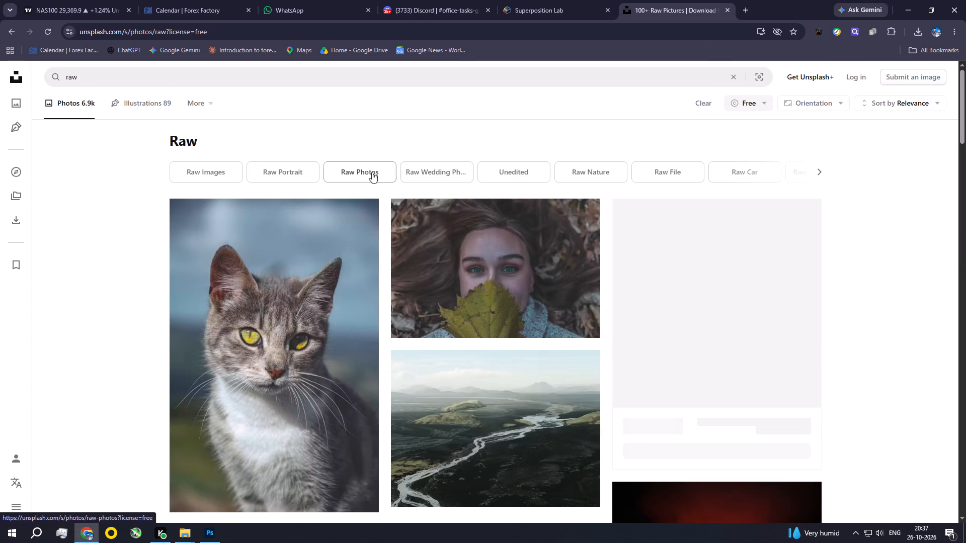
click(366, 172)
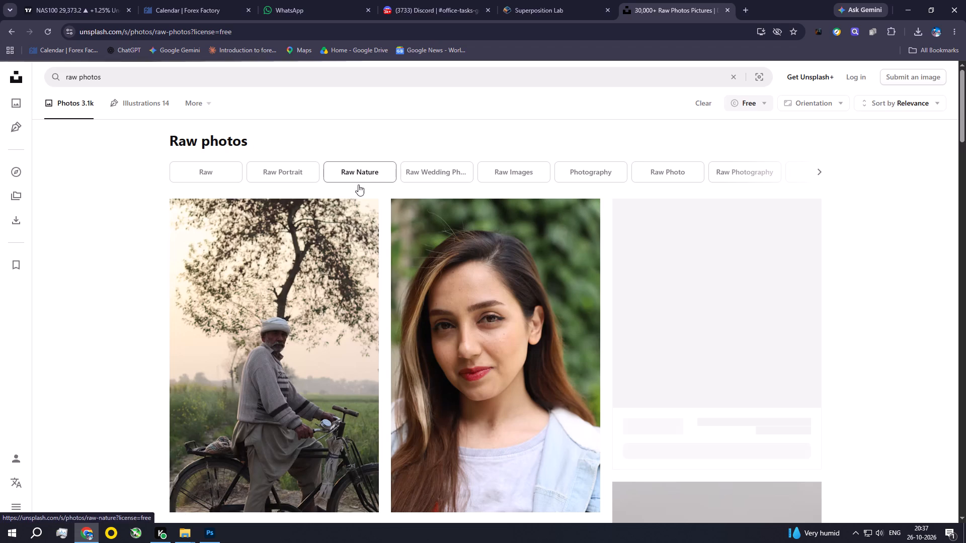
Look through the free Unsplash raw photos for an image suitable for editing.
scroll(448, 279, down, 2)
scroll(448, 279, up, 3)
scroll(448, 279, down, 7)
scroll(448, 279, up, 1)
scroll(448, 280, down, 2)
scroll(448, 280, up, 2)
scroll(448, 280, down, 2)
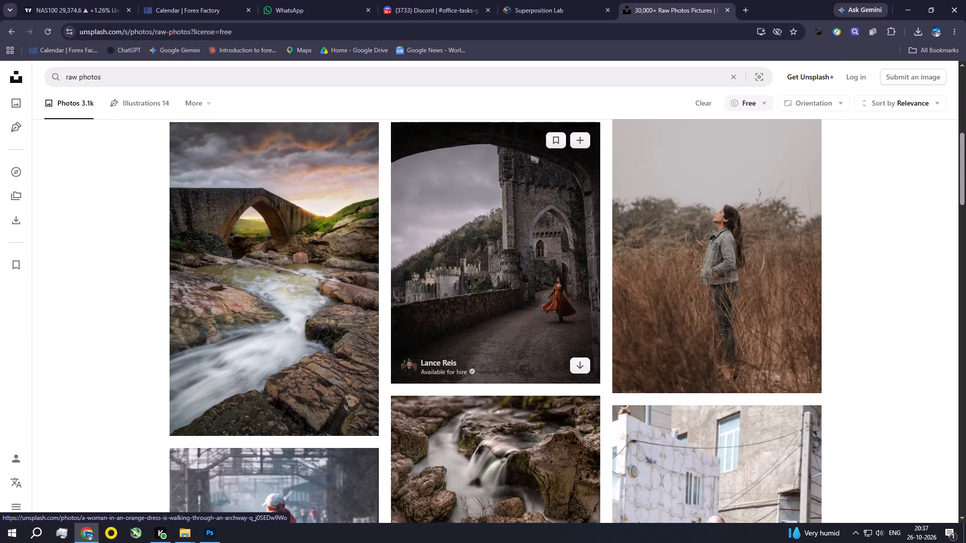
scroll(458, 314, down, 4)
scroll(344, 268, up, 6)
scroll(344, 268, down, 1)
scroll(344, 268, up, 1)
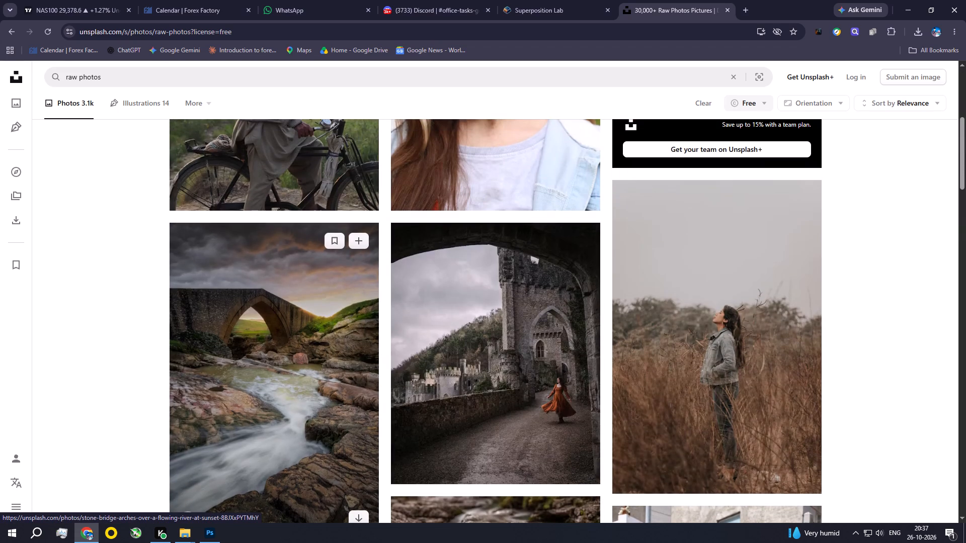
Open the photo of the stone bridge over the river, check its download sizes and details, and close it.
click(286, 326)
click(876, 84)
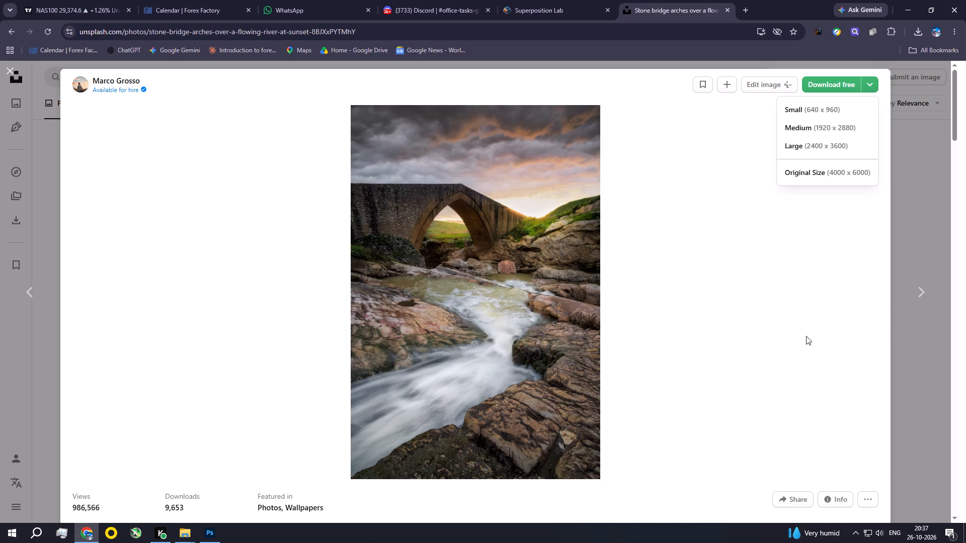
click(844, 317)
scroll(746, 273, down, 3)
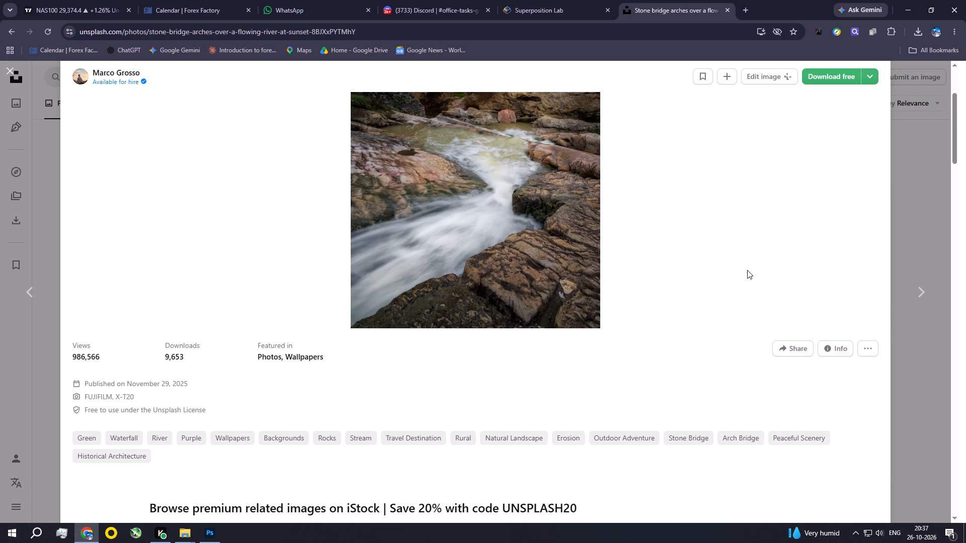
scroll(746, 241, up, 2)
scroll(747, 237, down, 6)
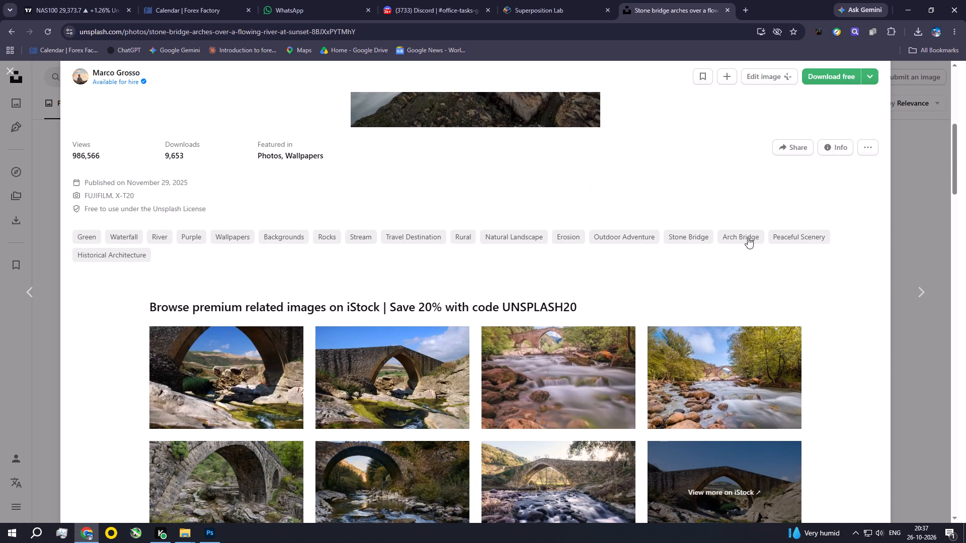
scroll(748, 238, up, 6)
click(914, 186)
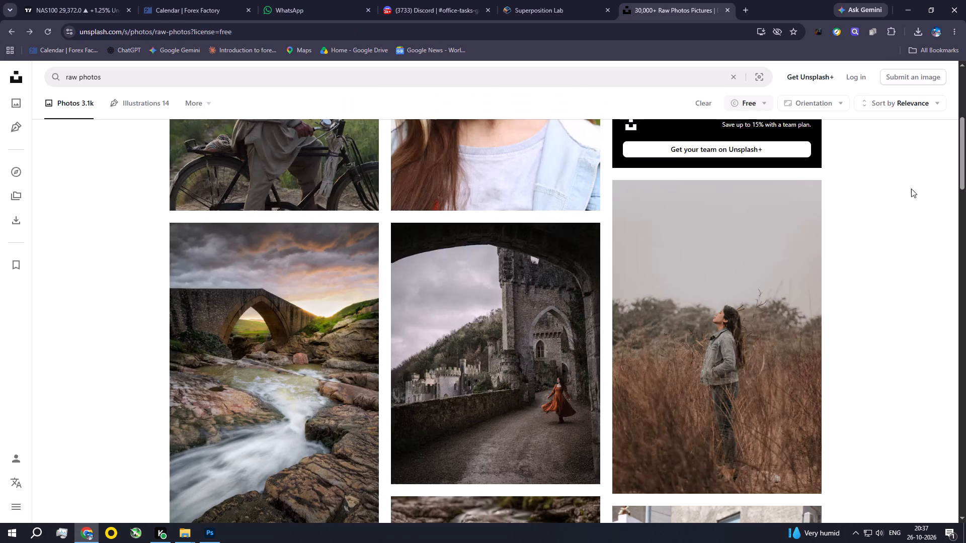
Go back to the unfiltered Unsplash raw results and look through them for another candidate photo.
click(8, 32)
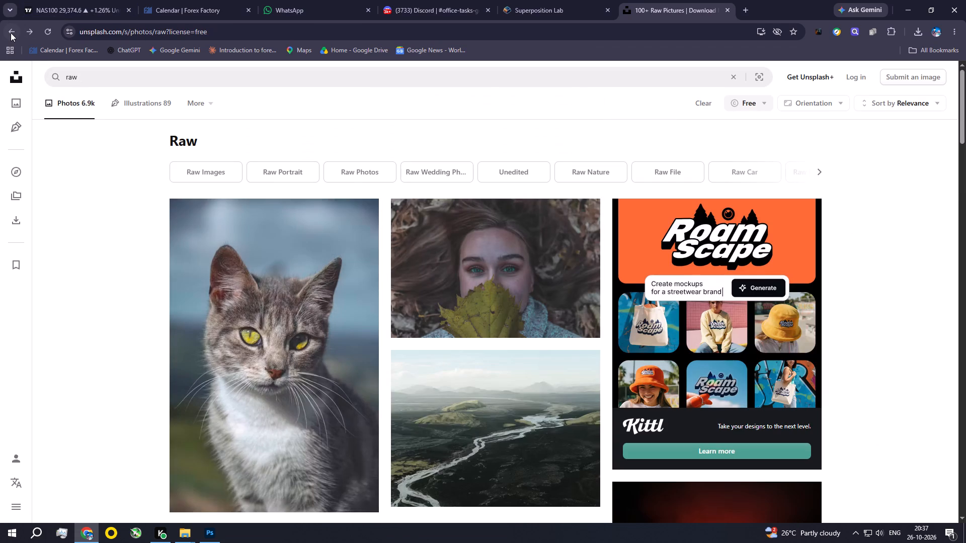
click(11, 33)
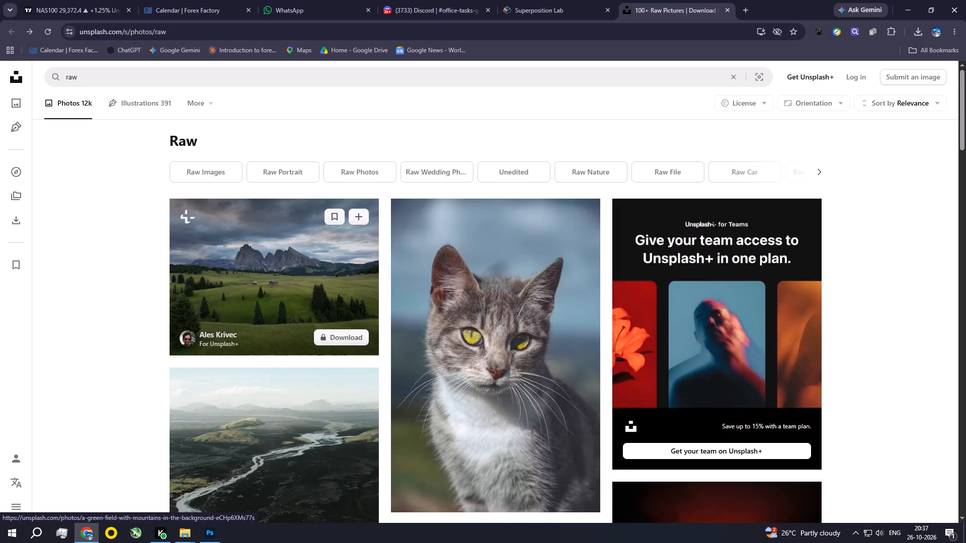
scroll(180, 261, down, 7)
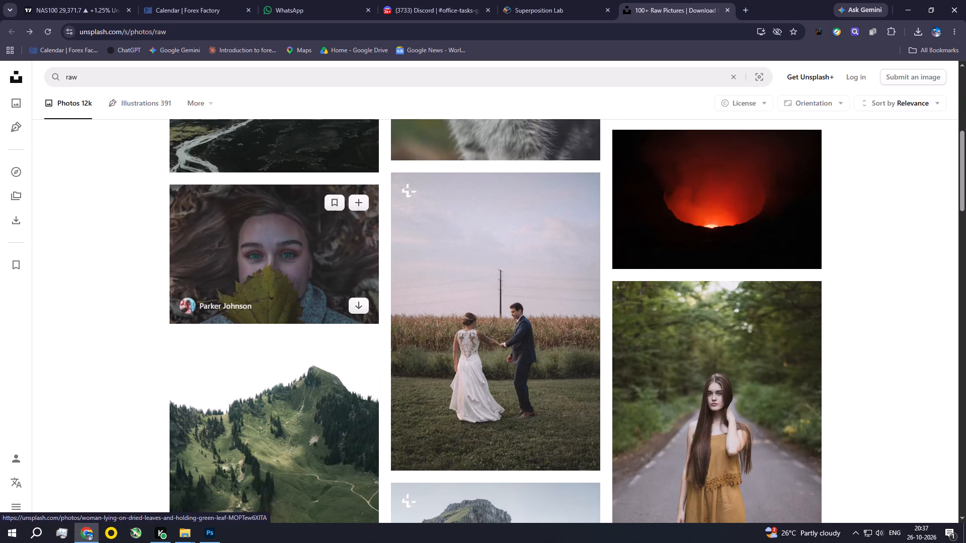
scroll(175, 257, down, 3)
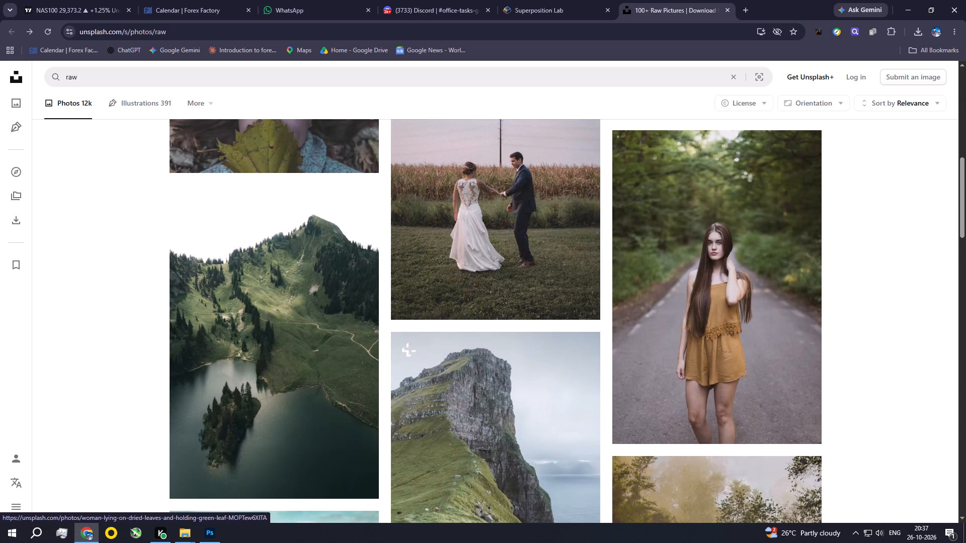
click(12, 29)
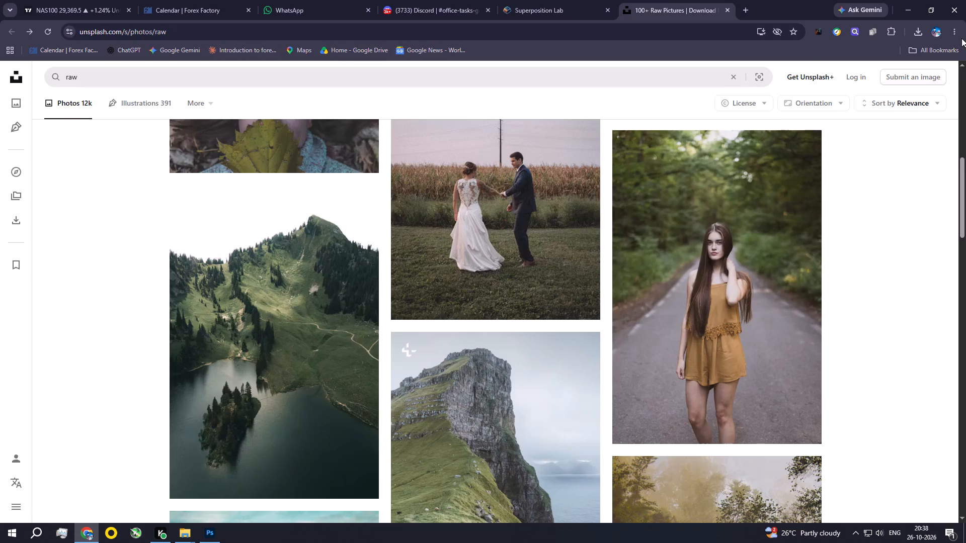
Close the Unsplash, Superposition Lab and Discord tabs, leaving a new blank tab open.
click(723, 10)
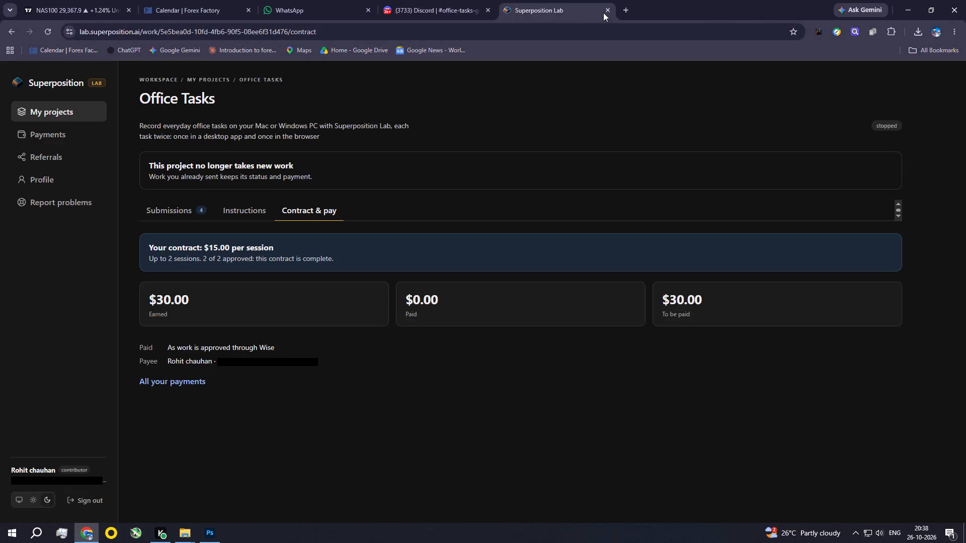
click(627, 6)
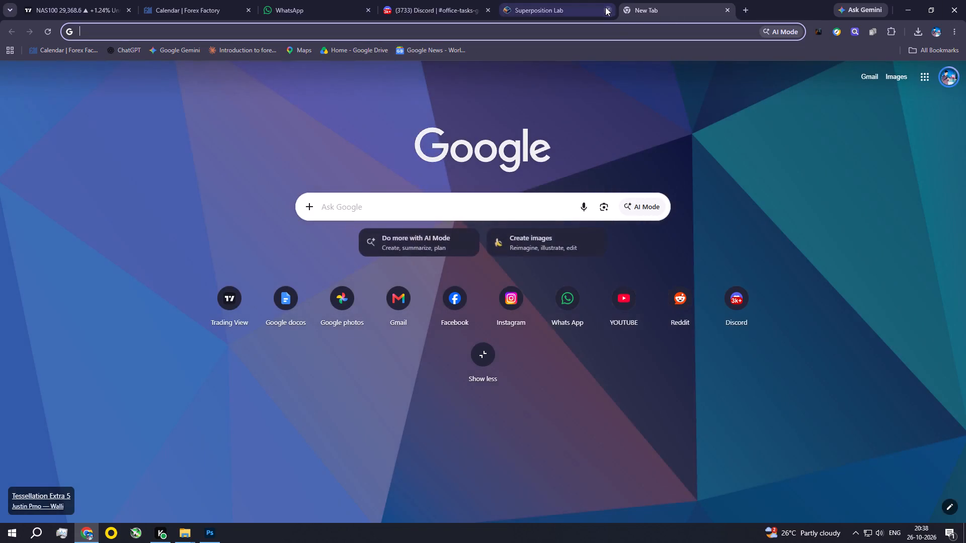
click(605, 7)
click(489, 7)
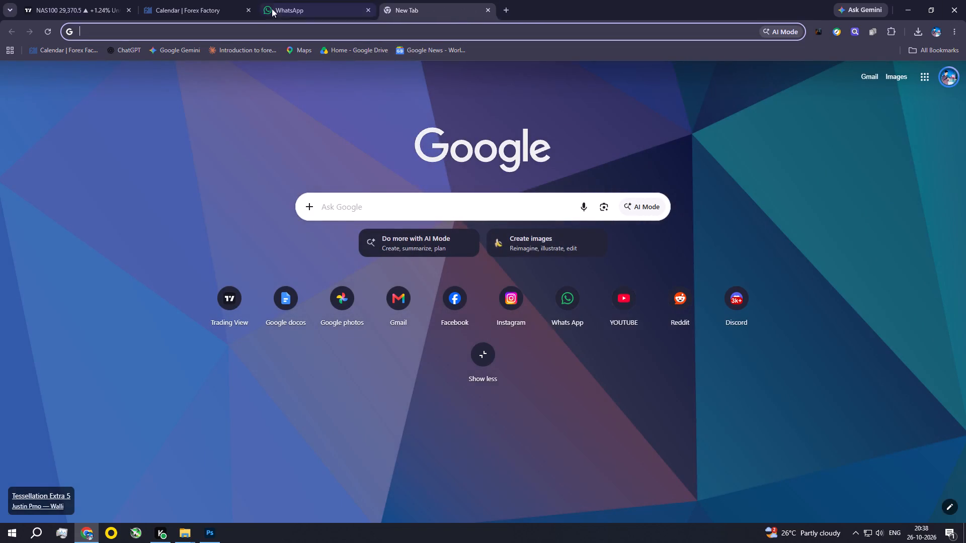
Search Google again for "download free raw image" and open PhotoTraces' Free RAW Photos for Editing page from the results.
click(407, 214)
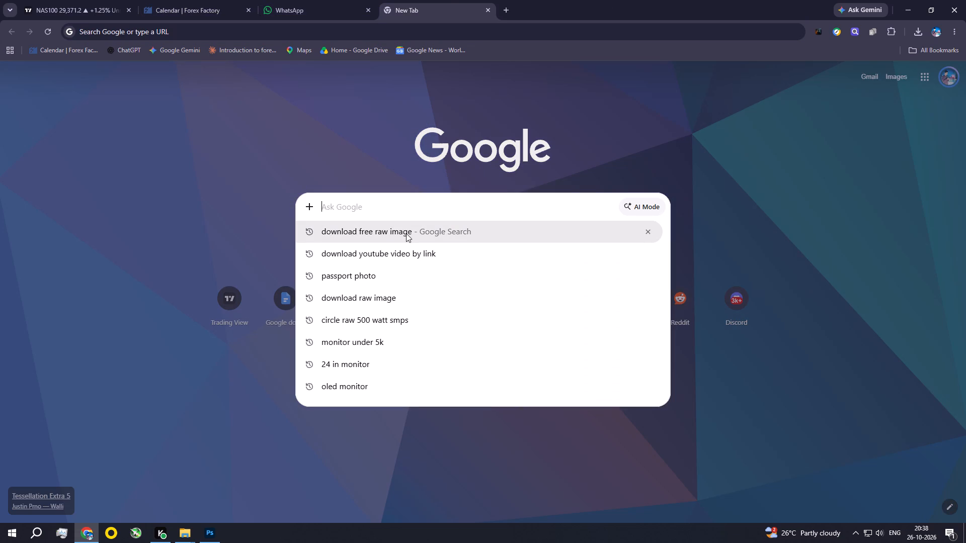
click(406, 233)
scroll(264, 273, down, 3)
scroll(264, 273, up, 1)
scroll(265, 273, down, 3)
scroll(266, 274, up, 3)
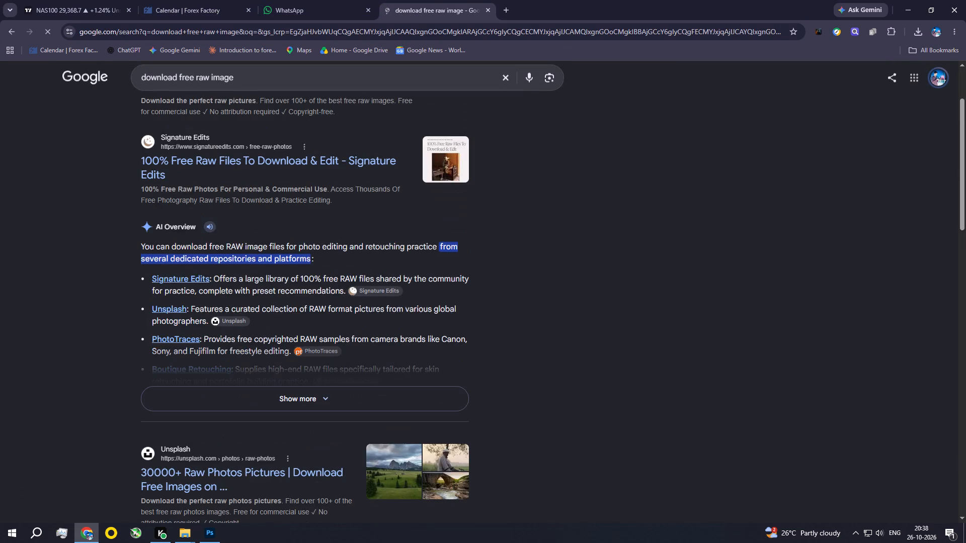
scroll(268, 276, down, 1)
scroll(268, 276, up, 1)
scroll(270, 280, down, 1)
scroll(270, 282, up, 1)
scroll(270, 282, down, 7)
scroll(271, 285, up, 1)
scroll(271, 285, down, 3)
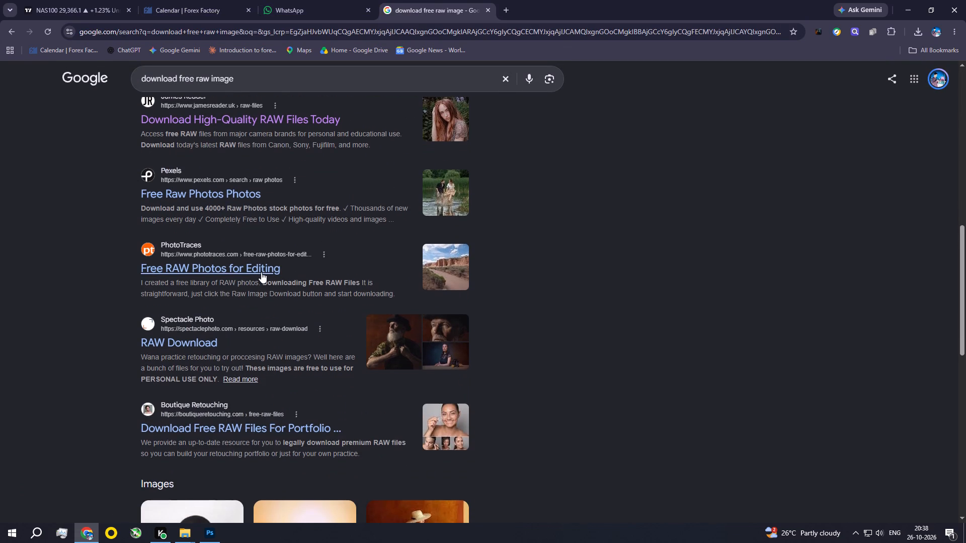
click(261, 272)
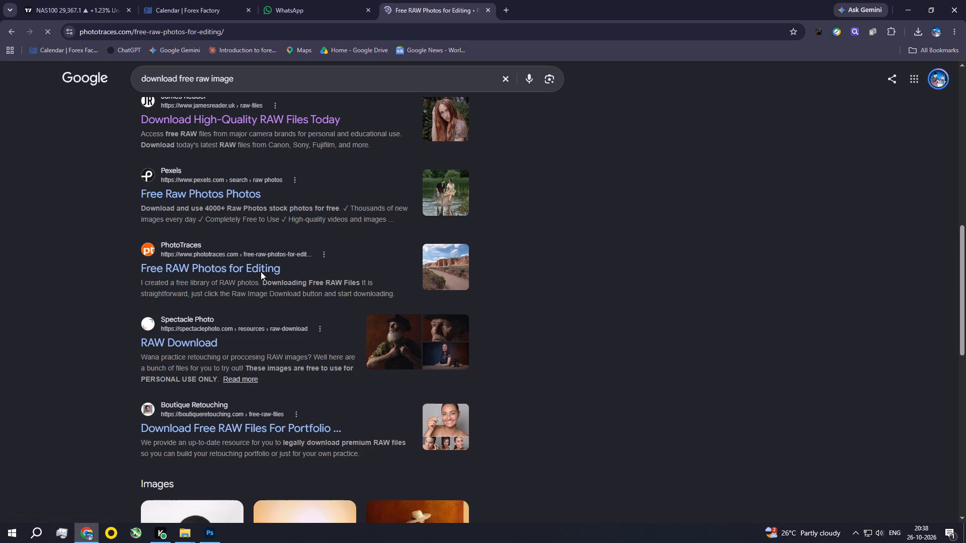
Look through the numbered sample photos in the PhotoTraces free RAW library for one to edit.
scroll(368, 287, down, 6)
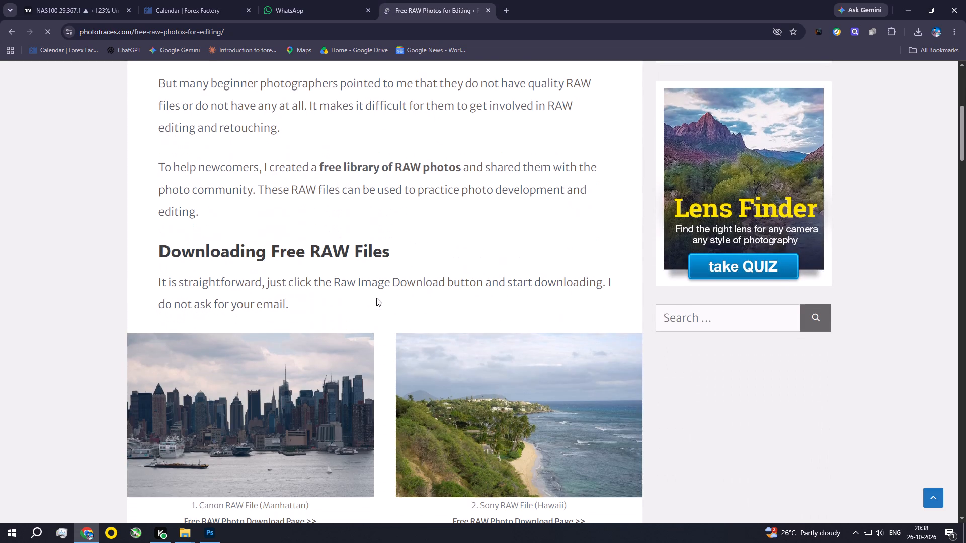
scroll(376, 298, down, 5)
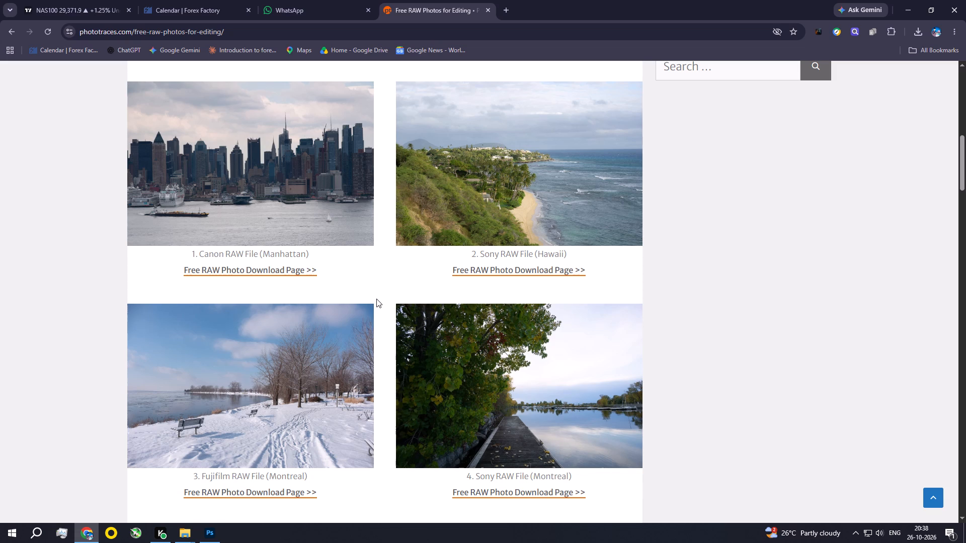
scroll(376, 299, down, 4)
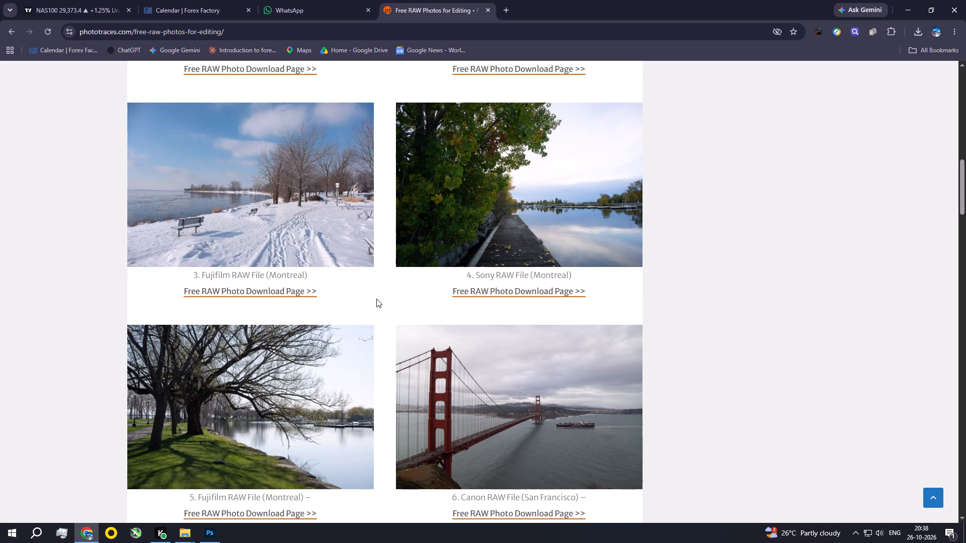
scroll(376, 299, down, 3)
scroll(376, 299, up, 2)
scroll(376, 299, down, 1)
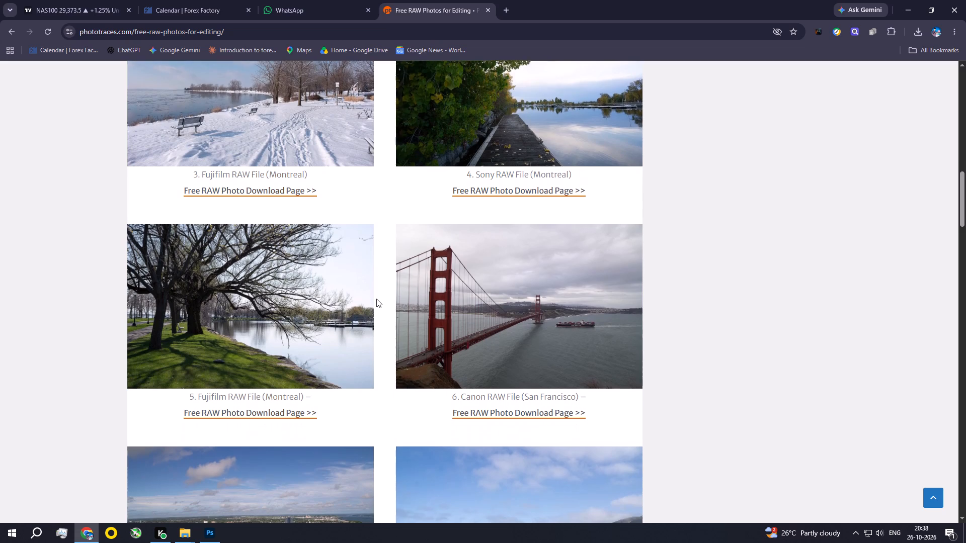
scroll(376, 299, down, 17)
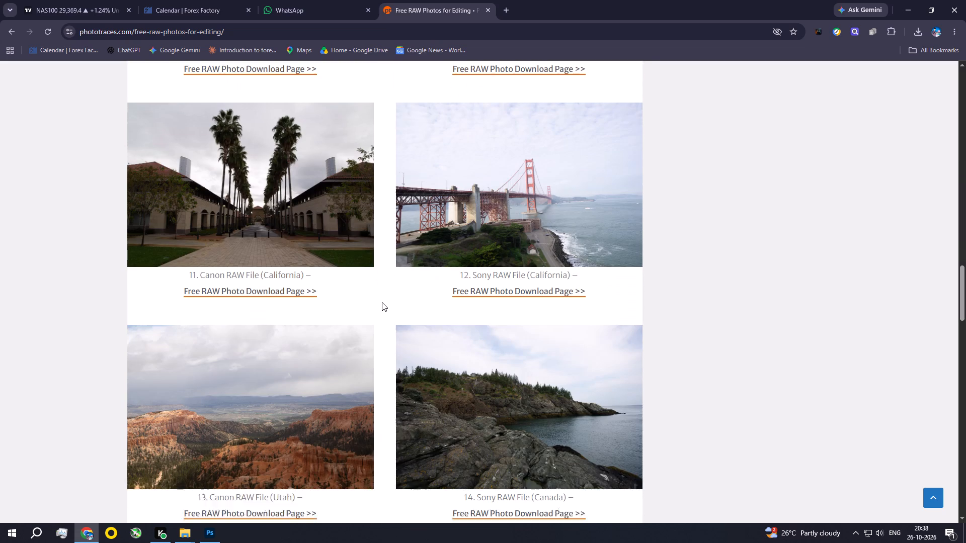
scroll(382, 302, down, 5)
scroll(382, 309, up, 1)
scroll(382, 309, down, 1)
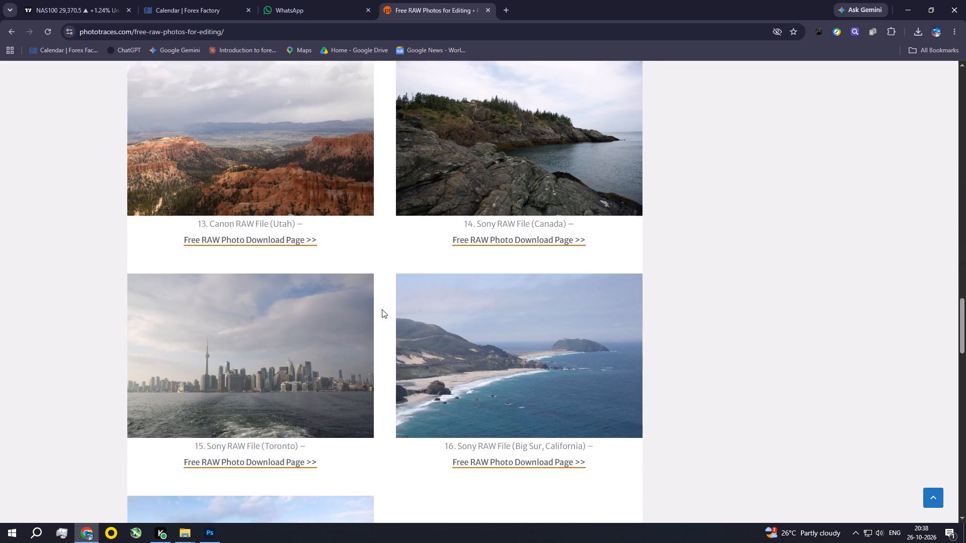
scroll(382, 309, down, 1)
scroll(382, 309, up, 2)
scroll(383, 313, down, 1)
scroll(383, 313, up, 3)
scroll(383, 313, down, 2)
scroll(383, 314, up, 6)
scroll(382, 316, down, 1)
scroll(382, 316, up, 1)
scroll(382, 316, down, 2)
scroll(382, 316, up, 5)
scroll(382, 316, down, 1)
scroll(382, 316, up, 2)
scroll(382, 316, down, 1)
scroll(382, 316, up, 2)
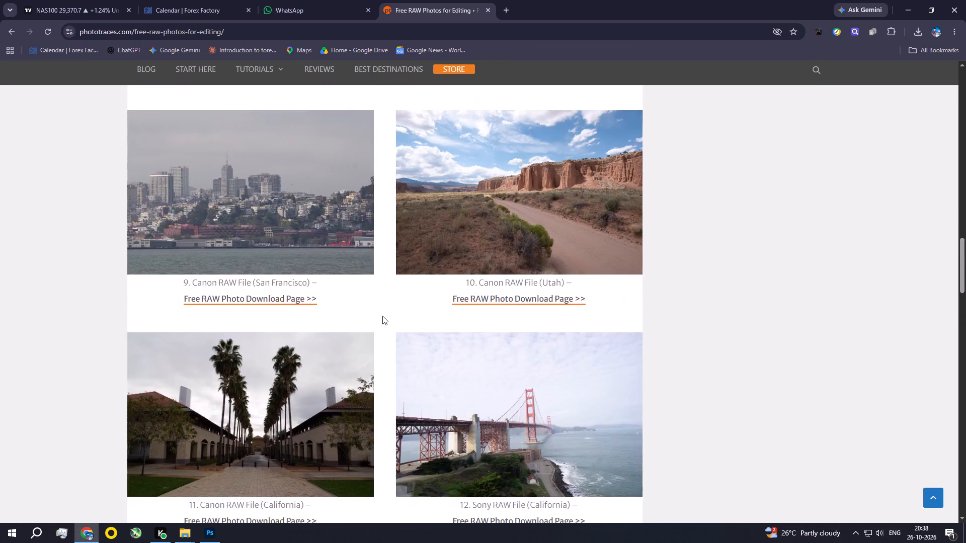
scroll(382, 316, up, 6)
scroll(383, 319, down, 8)
scroll(384, 321, up, 1)
scroll(384, 321, down, 3)
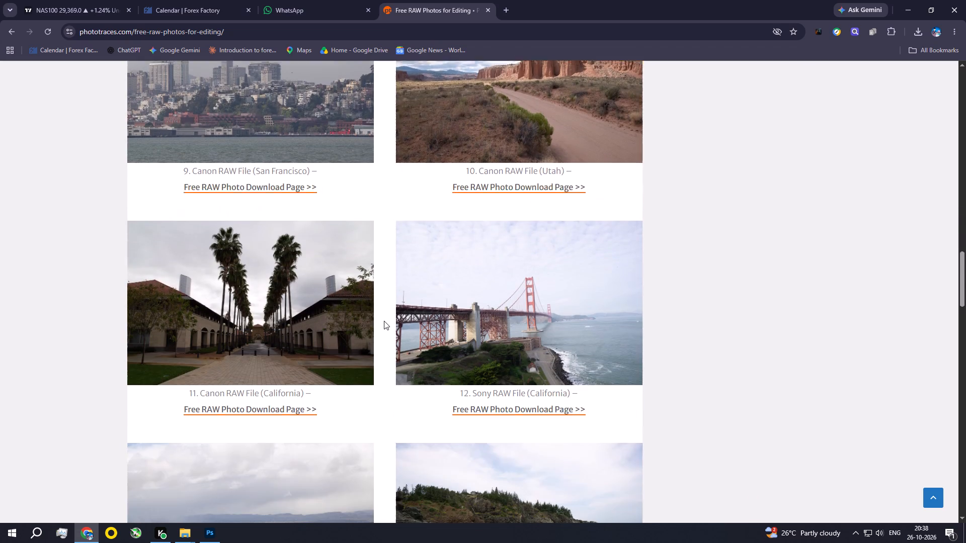
scroll(384, 321, down, 6)
scroll(387, 326, up, 3)
scroll(388, 326, down, 8)
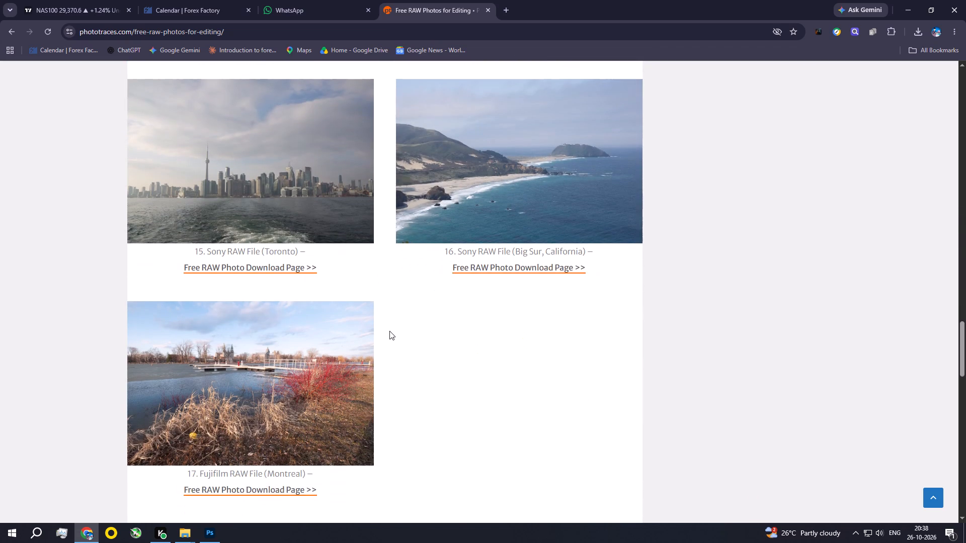
Skim the sections below the gallery about RAW images, editing them and copyright.
scroll(390, 333, down, 9)
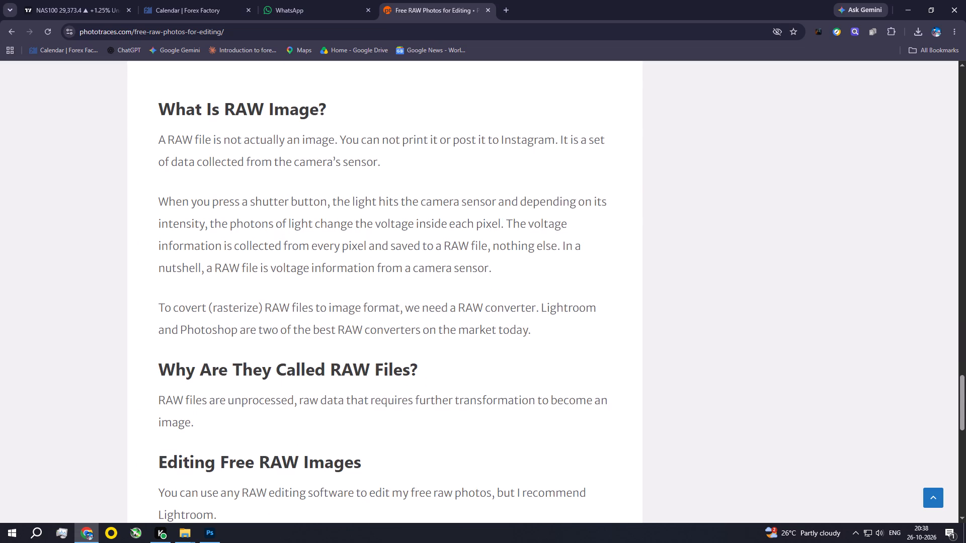
scroll(394, 325, down, 4)
scroll(396, 330, up, 1)
scroll(396, 330, down, 9)
scroll(396, 340, up, 6)
scroll(396, 340, down, 1)
scroll(396, 340, up, 1)
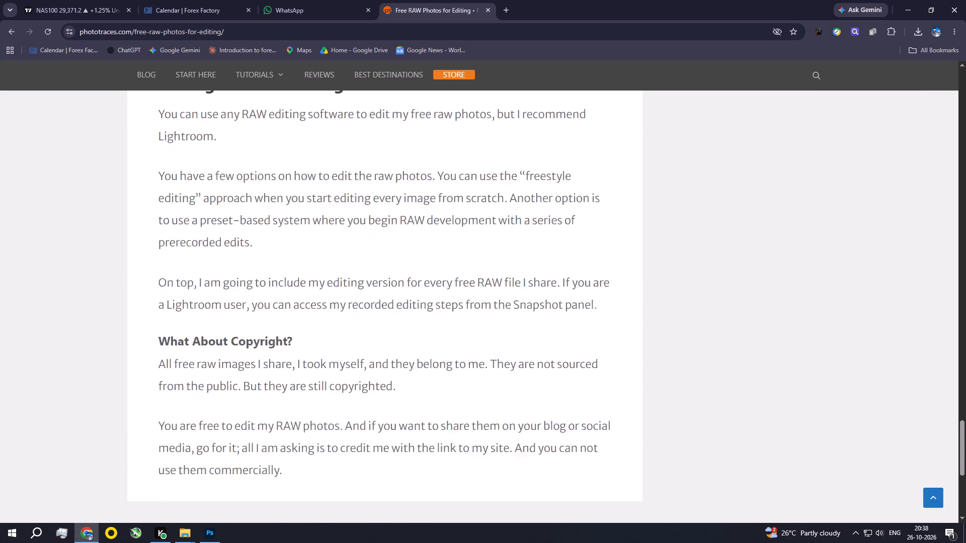
scroll(396, 340, up, 1)
scroll(396, 340, down, 1)
scroll(396, 340, up, 4)
scroll(396, 340, down, 2)
scroll(396, 340, up, 4)
scroll(396, 340, down, 3)
scroll(396, 340, up, 2)
scroll(396, 340, down, 1)
scroll(396, 340, up, 2)
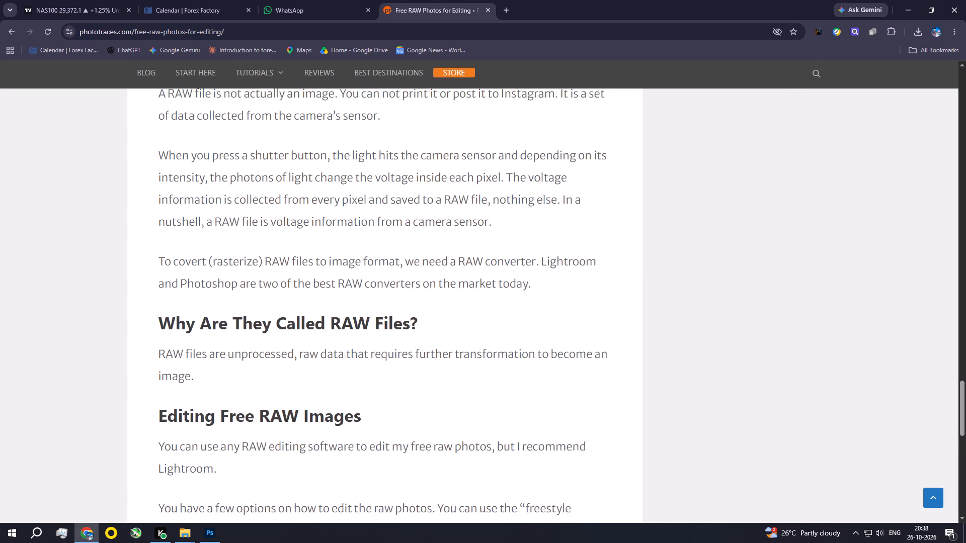
scroll(396, 340, up, 1)
scroll(396, 340, down, 2)
scroll(396, 340, up, 2)
scroll(396, 340, down, 3)
scroll(396, 340, up, 3)
Return to the gallery and open the download page for photo 12, Sony RAW File (California), showing the Golden Gate Bridge.
scroll(396, 340, up, 8)
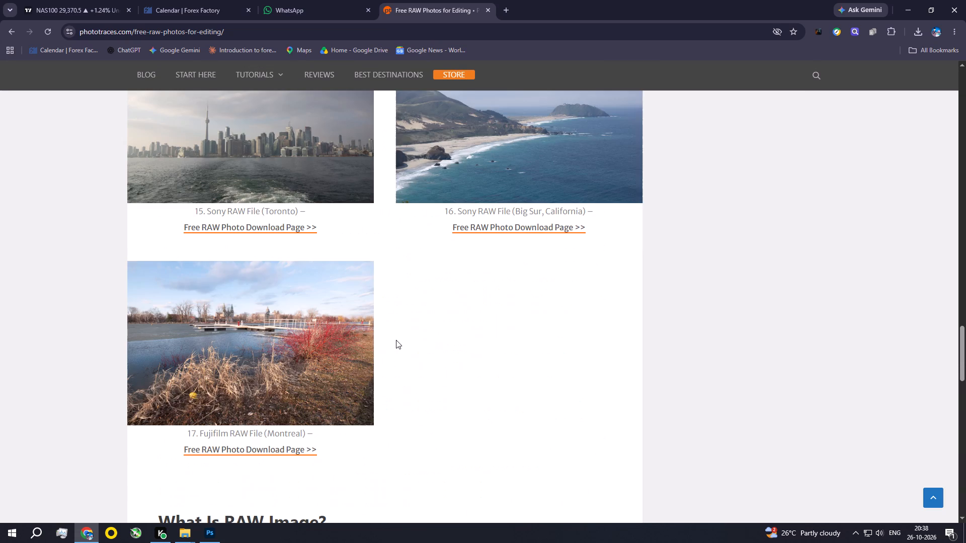
scroll(396, 340, up, 7)
scroll(396, 340, down, 1)
scroll(396, 340, up, 2)
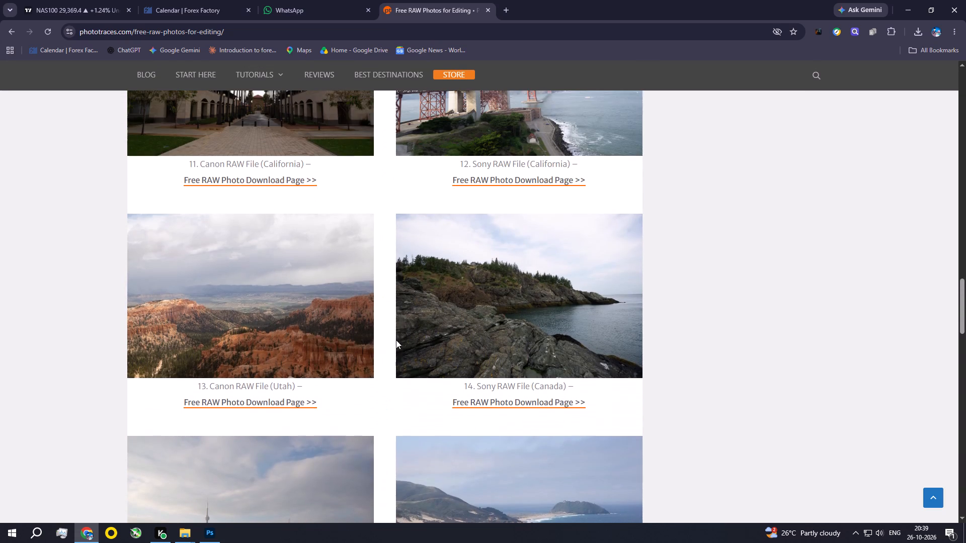
scroll(396, 340, up, 3)
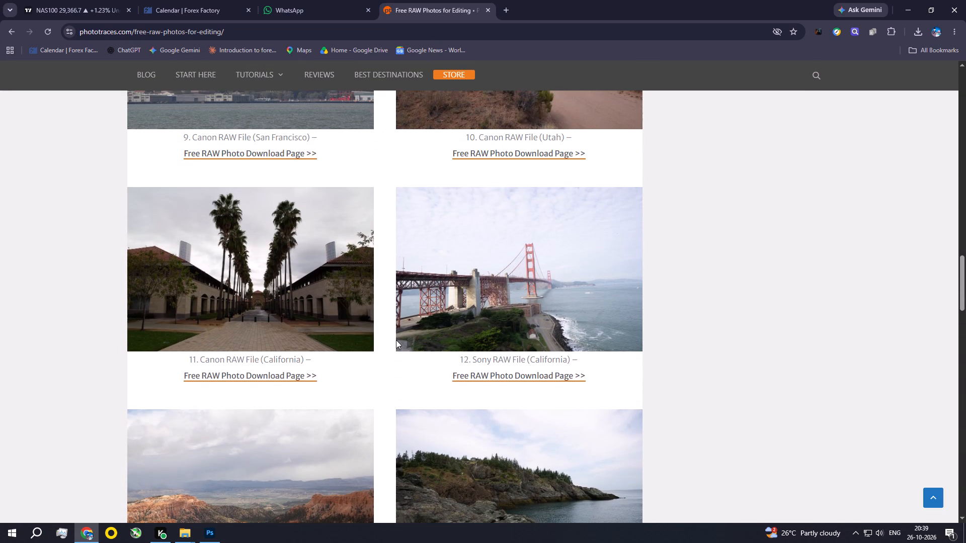
scroll(396, 340, up, 1)
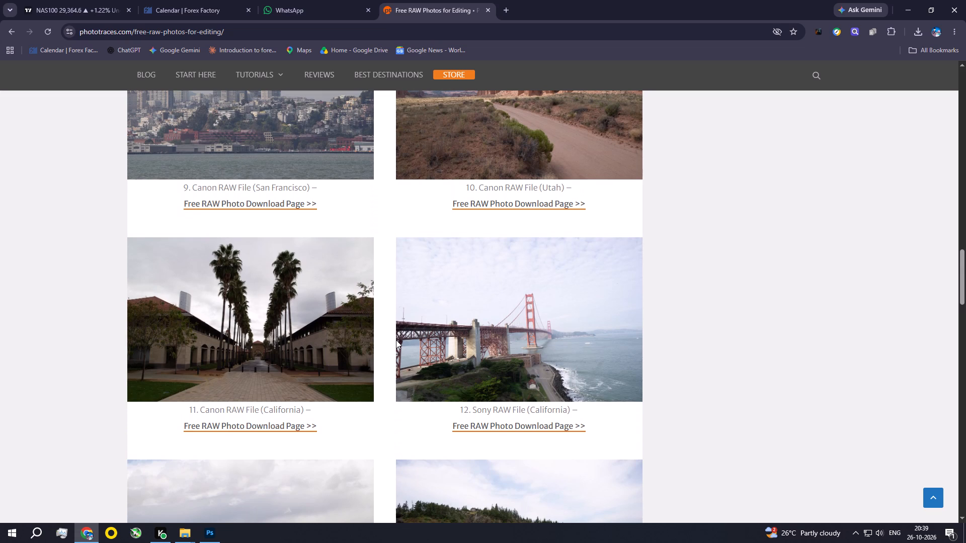
click(565, 372)
click(543, 427)
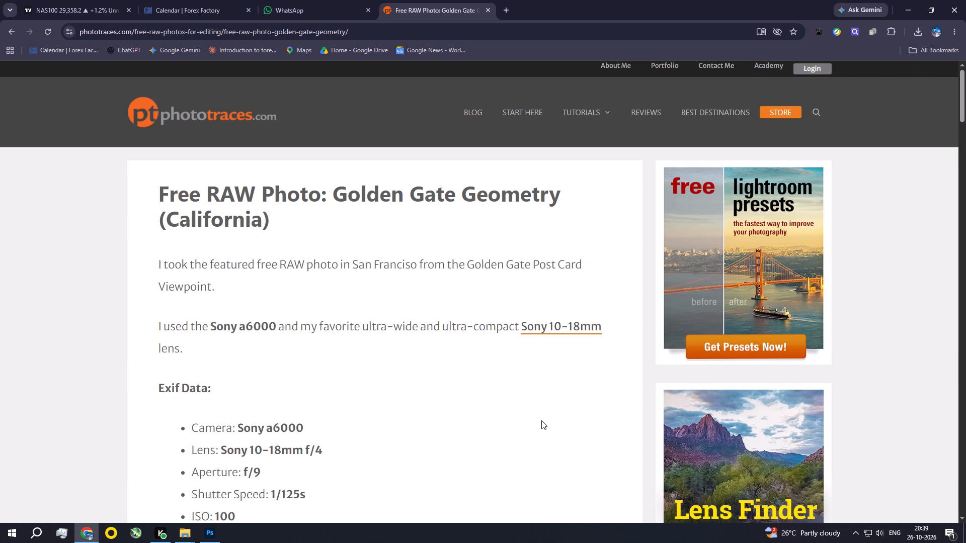
Download the raw image of the Golden Gate Geometry photo.
scroll(487, 410, down, 6)
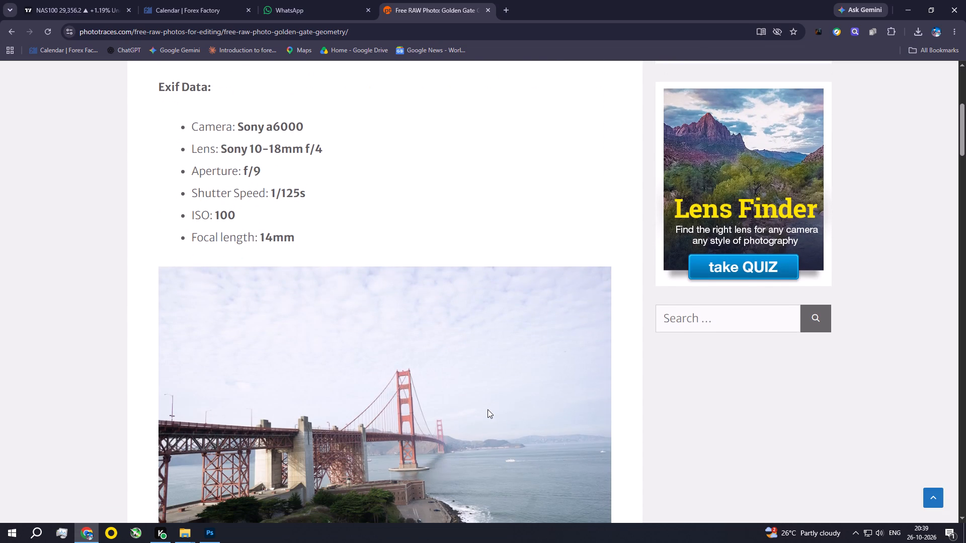
scroll(488, 407, down, 6)
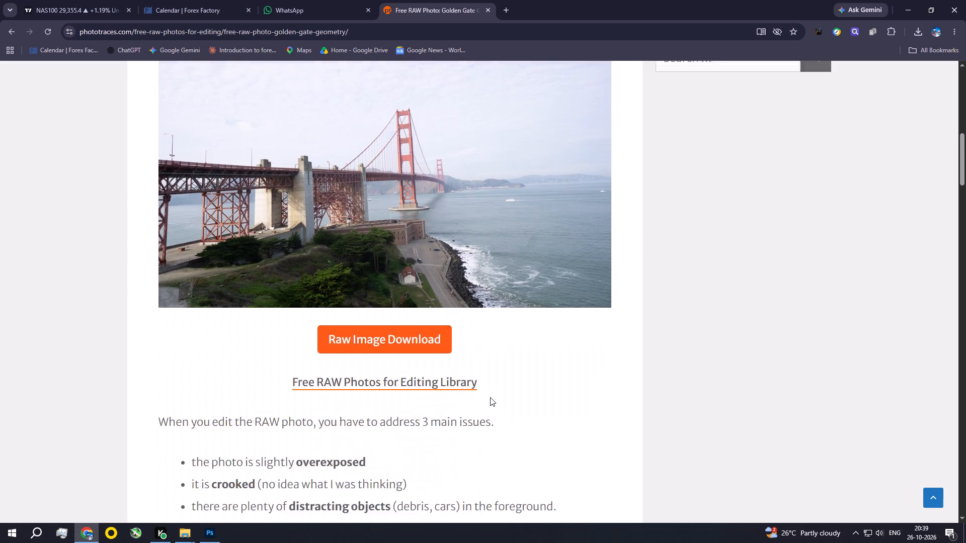
click(396, 302)
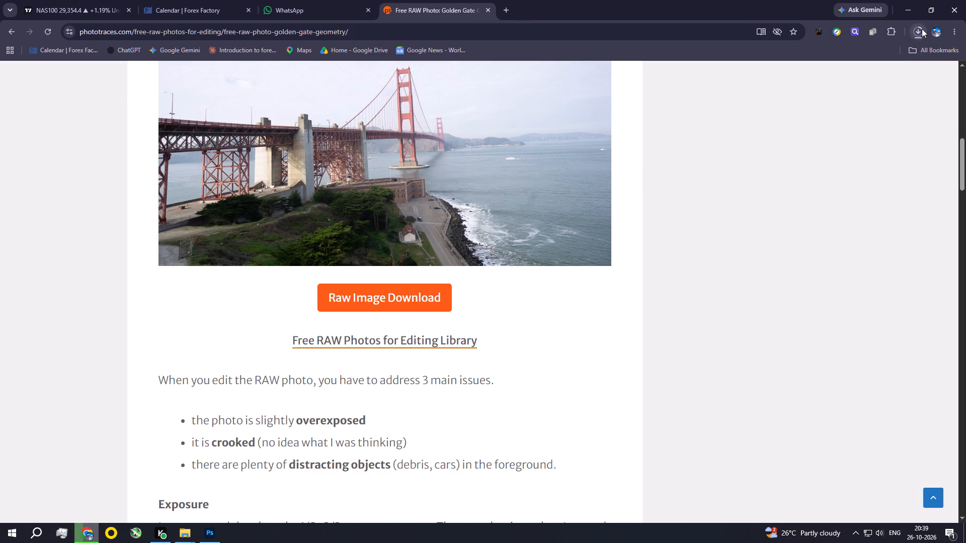
Show the downloaded Golden Gate DNG file in its folder in File Explorer.
click(921, 30)
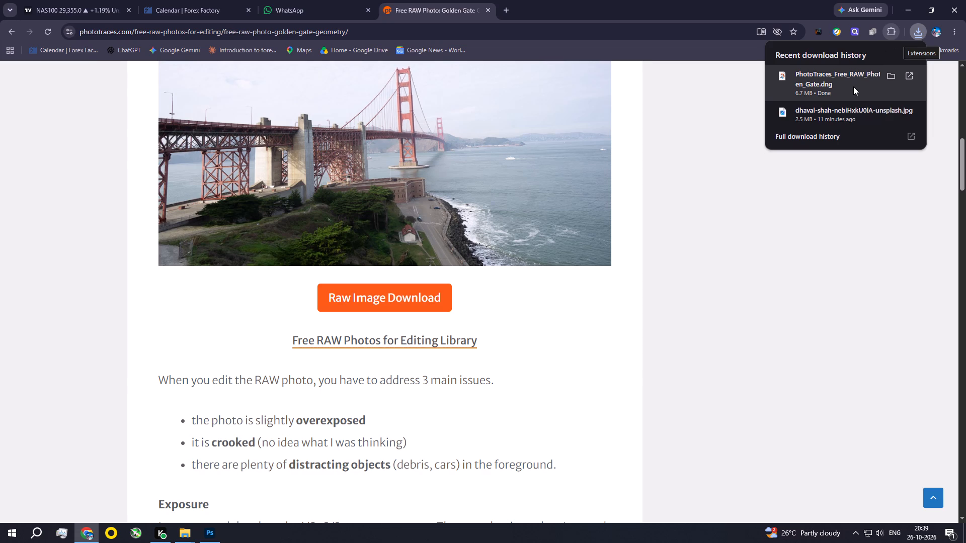
click(890, 77)
Examine the Golden Gate DNG file's detailed properties, including its image and camera data, and close them.
right_click(863, 111)
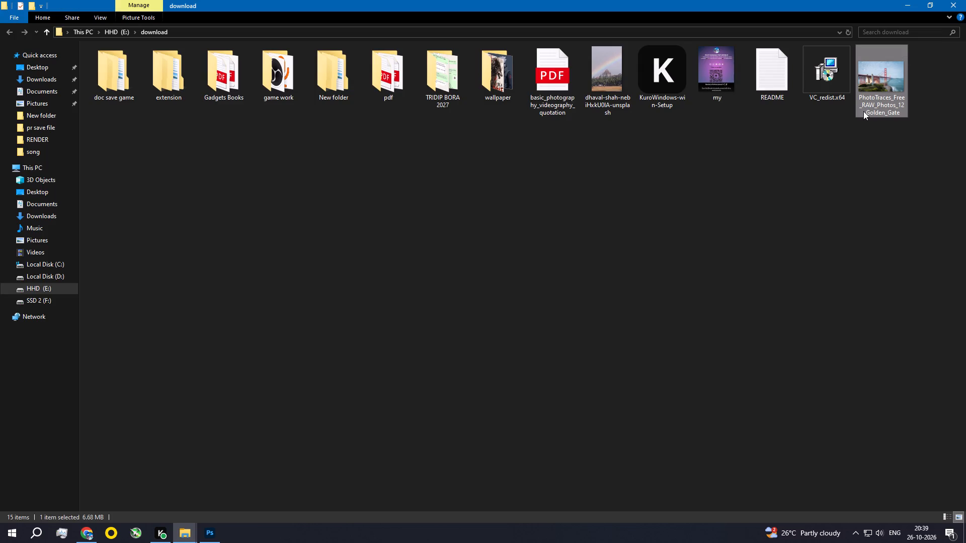
click(867, 304)
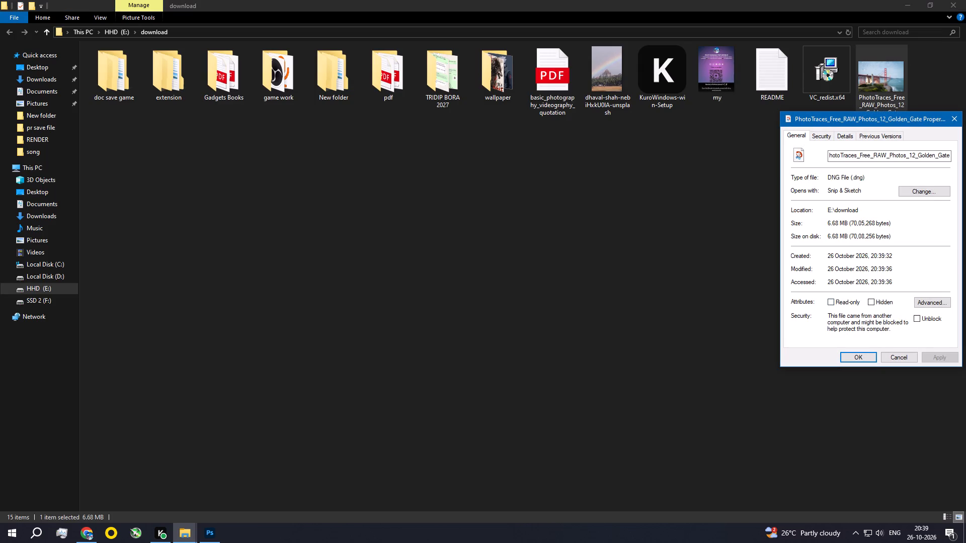
click(848, 137)
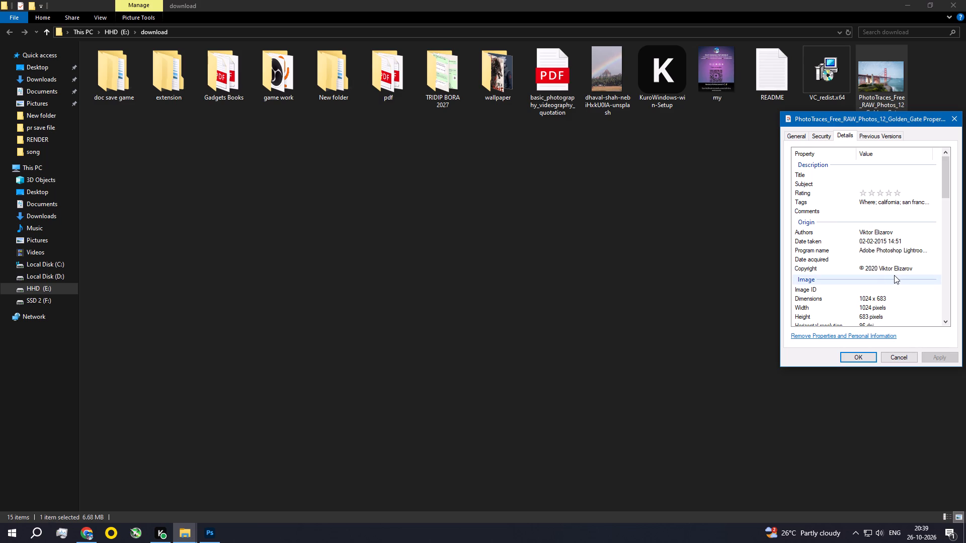
scroll(892, 280, down, 4)
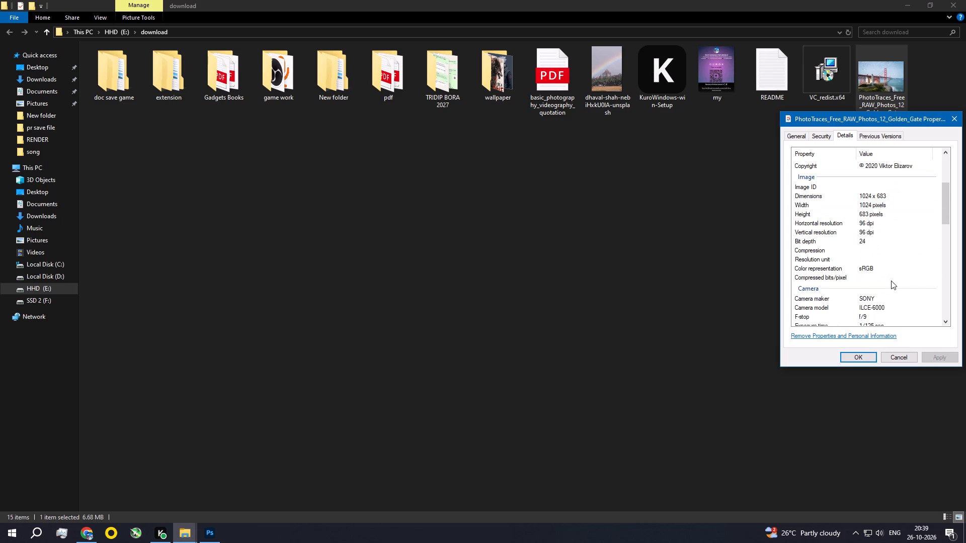
scroll(891, 281, down, 1)
scroll(891, 281, up, 1)
scroll(891, 281, down, 1)
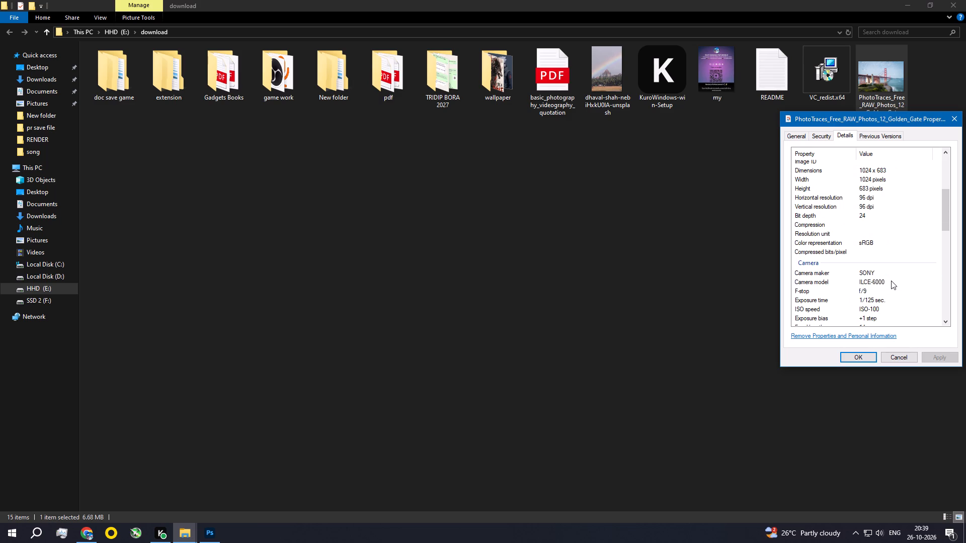
scroll(891, 281, down, 1)
scroll(891, 281, up, 1)
scroll(891, 281, down, 2)
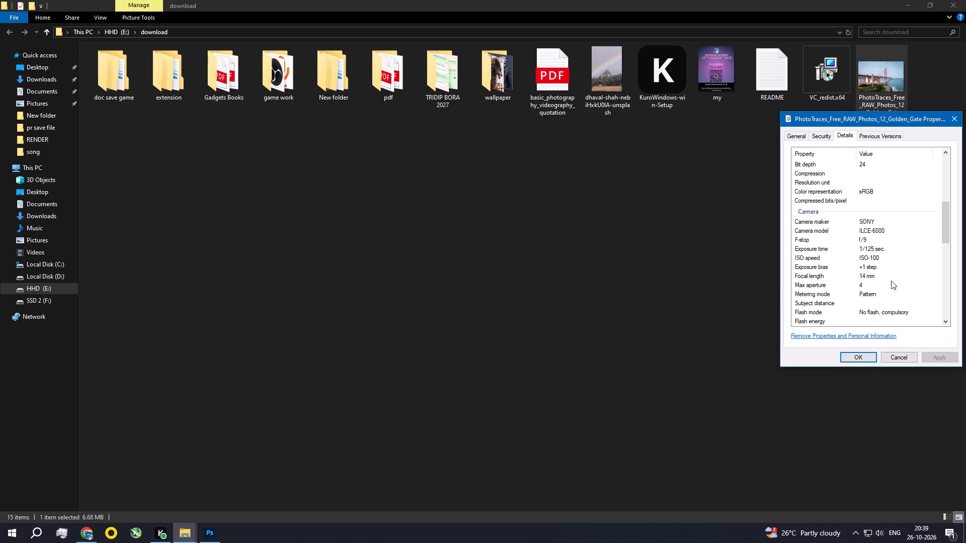
scroll(891, 281, down, 1)
scroll(891, 281, up, 1)
scroll(891, 281, down, 3)
scroll(891, 281, up, 1)
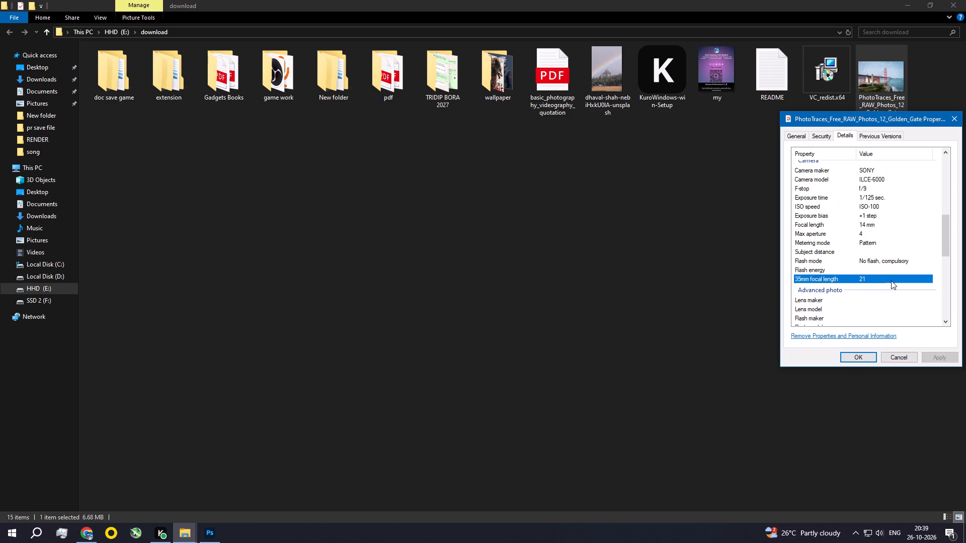
click(901, 361)
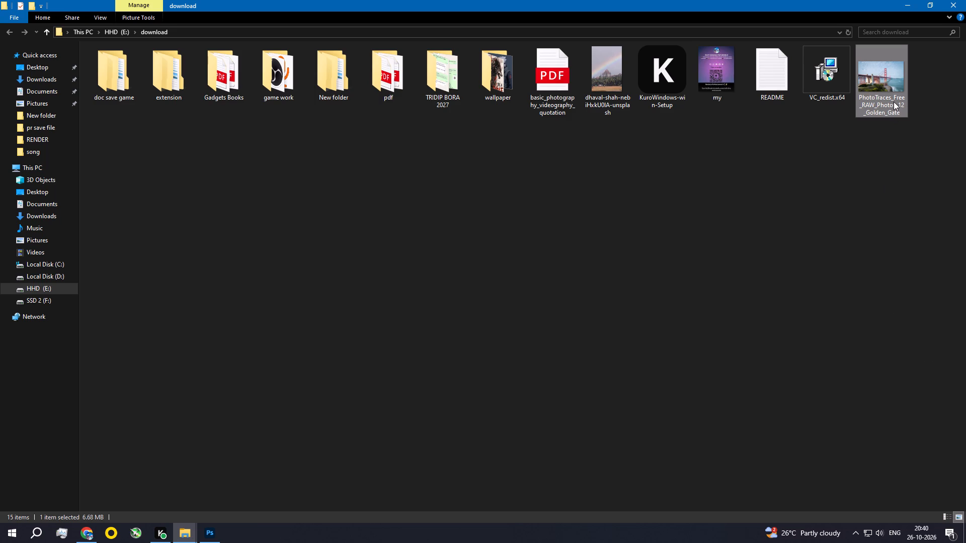
Reopen the Golden Gate DNG file's properties, check its image and camera details again, and close them.
right_click(894, 102)
click(907, 288)
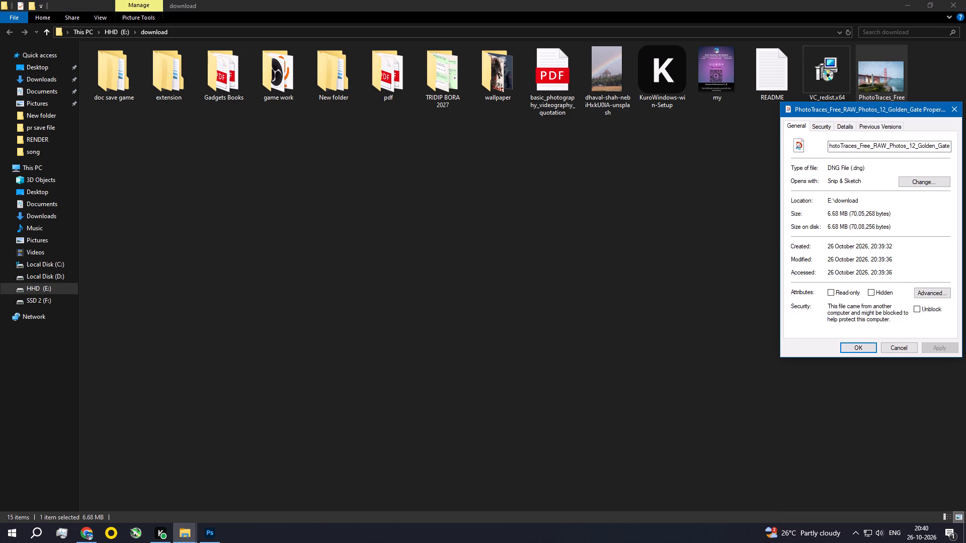
click(851, 124)
scroll(856, 258, down, 3)
scroll(856, 258, up, 1)
scroll(856, 258, down, 1)
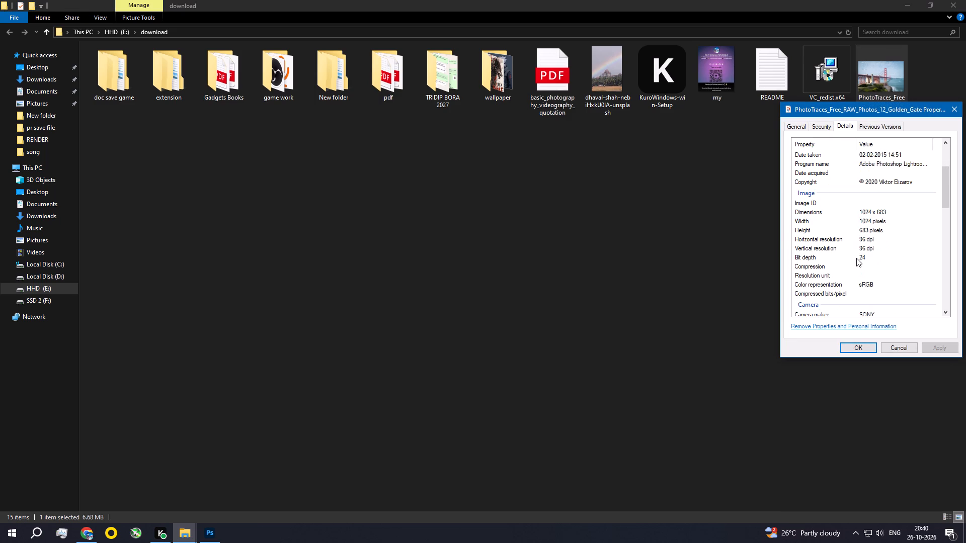
scroll(856, 258, down, 3)
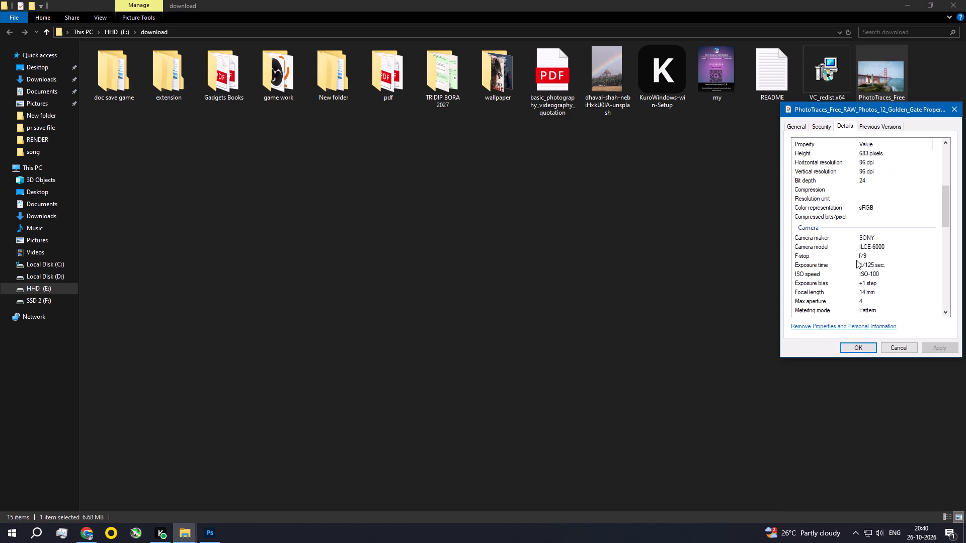
scroll(856, 260, down, 2)
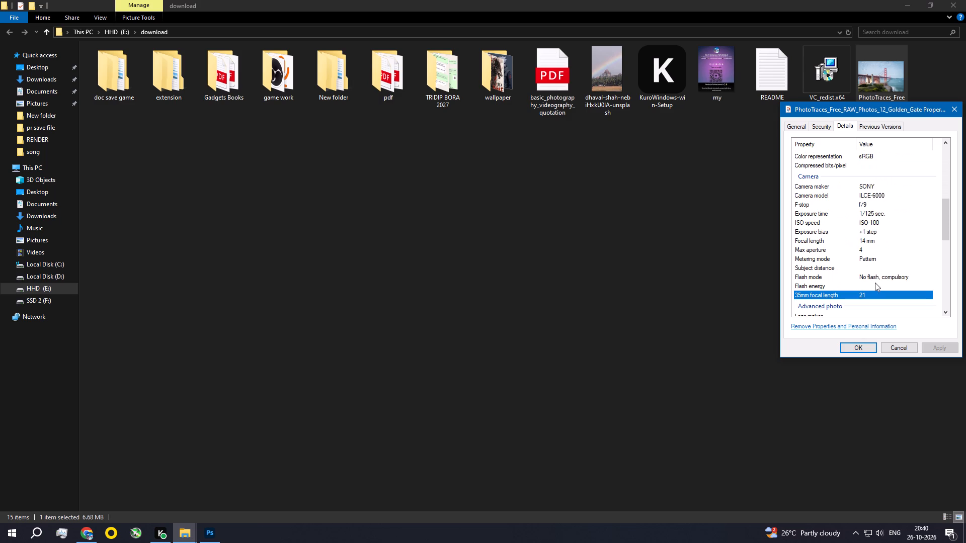
click(899, 345)
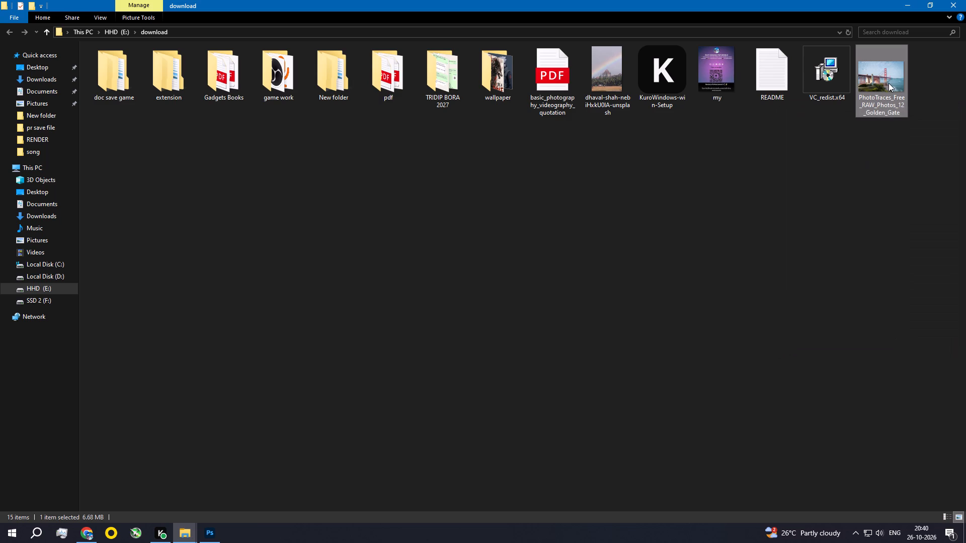
Open the Golden Gate DNG file from the download folder in Photoshop for raw editing.
drag(888, 82, 553, 336)
key(alt+Tab)
key(alt+Tab)
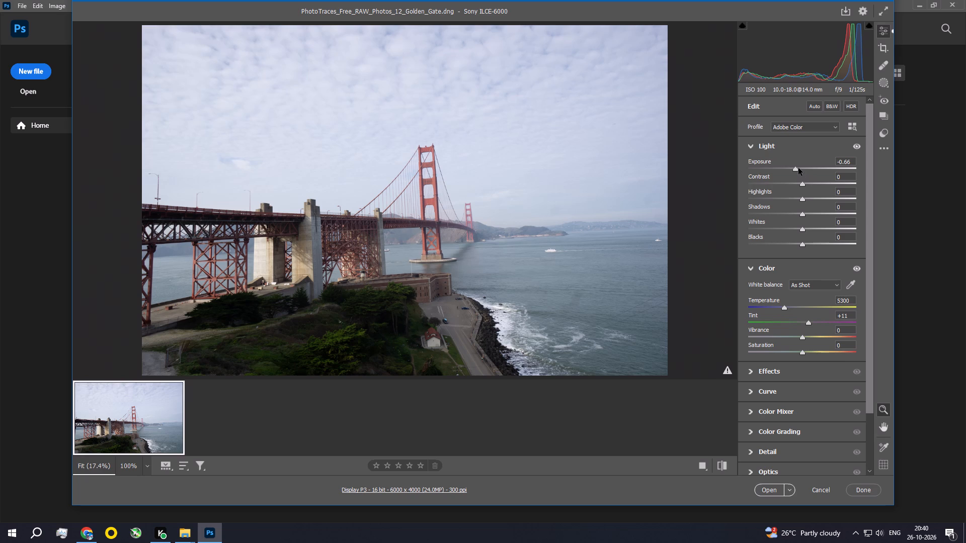
Darken the raw photo with Exposure -1.25, Contrast +11 and Highlights -22.
drag(798, 168, 789, 169)
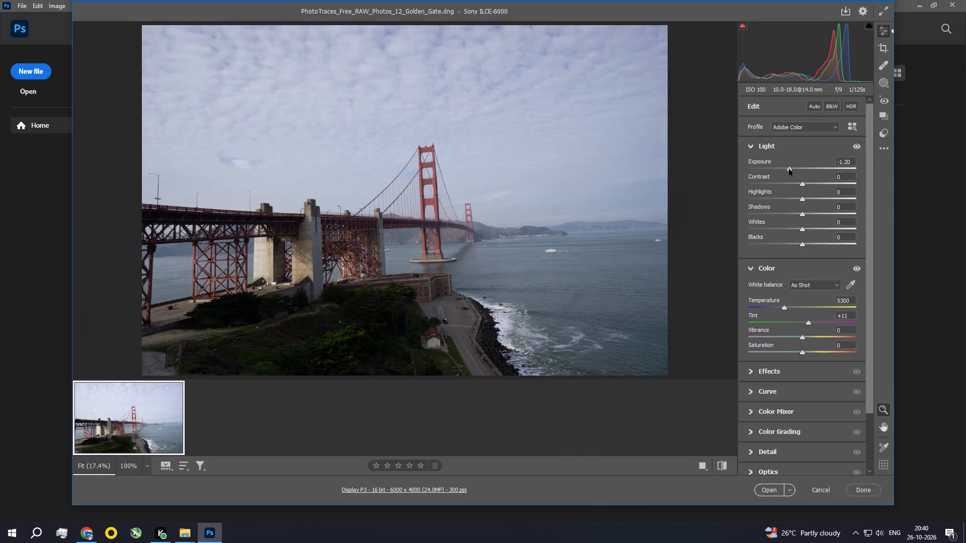
drag(789, 169, 788, 169)
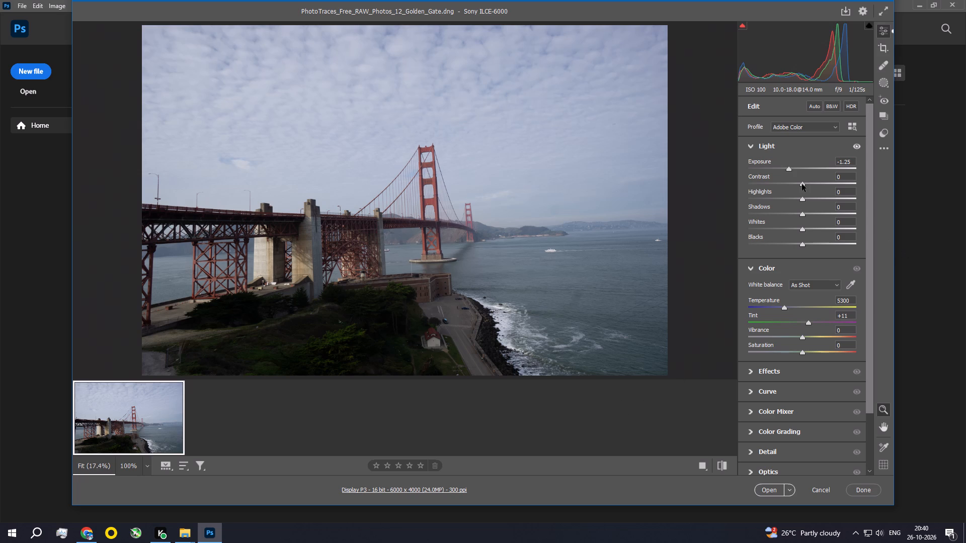
drag(802, 184, 808, 187)
drag(804, 201, 792, 196)
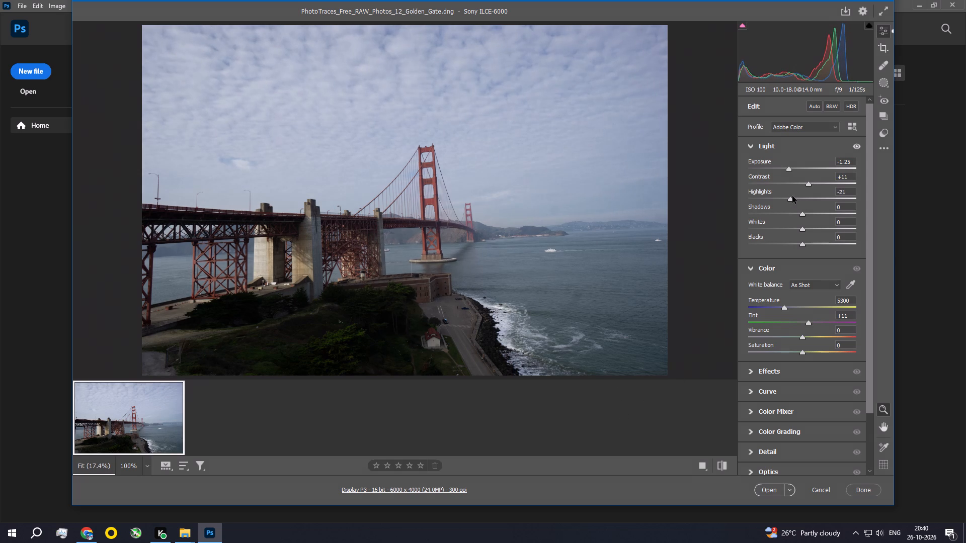
drag(792, 196, 794, 197)
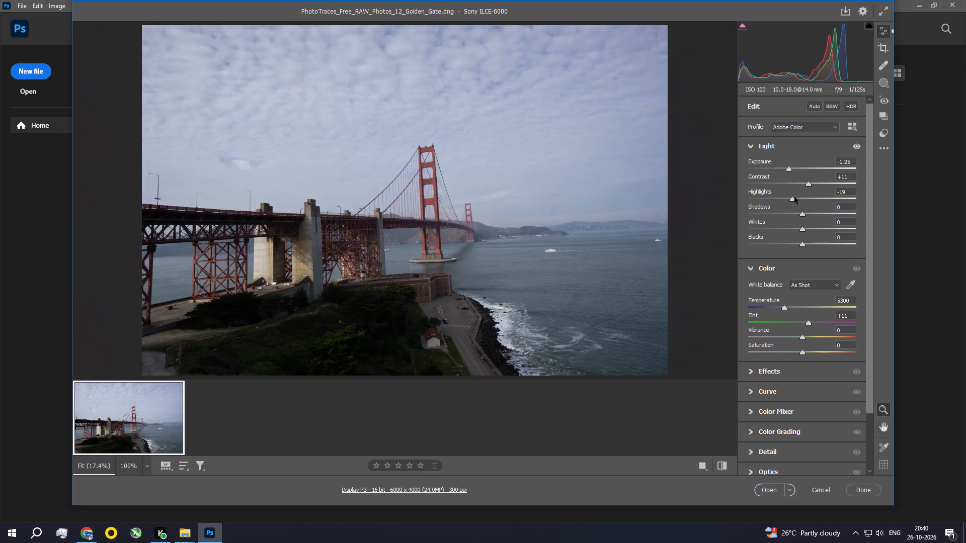
drag(794, 197, 792, 194)
Balance the photo's tones with Shadows +93, Whites -21 and Blacks +18.
drag(802, 215, 826, 220)
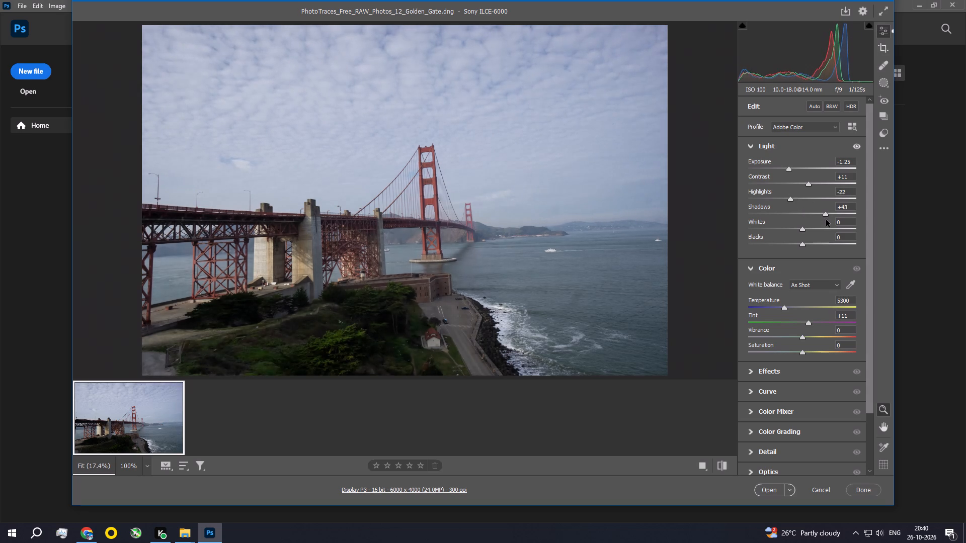
drag(826, 220, 844, 218)
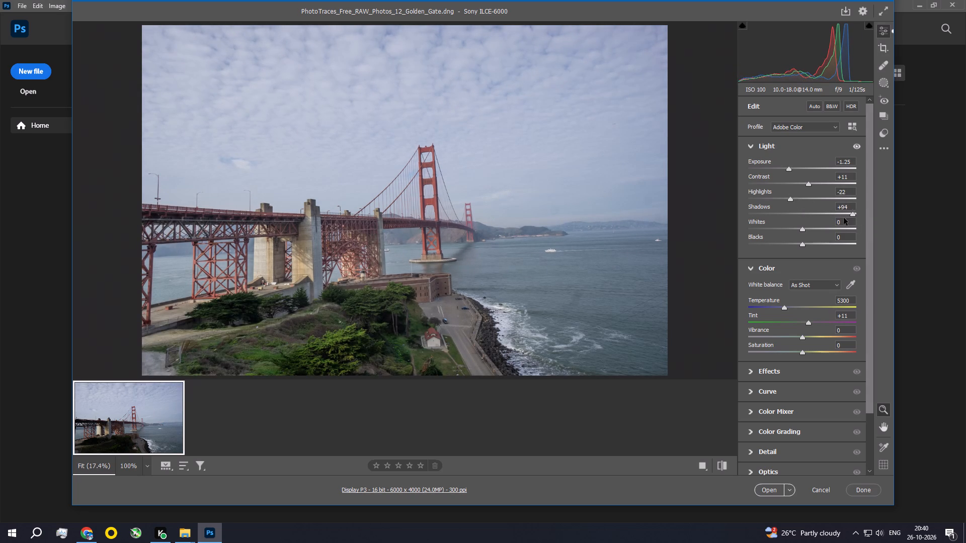
drag(844, 218, 852, 218)
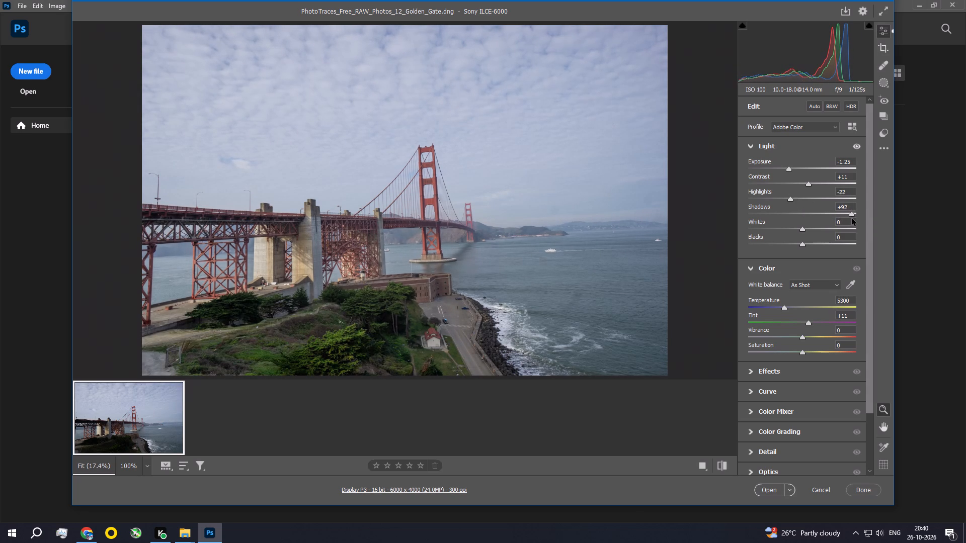
drag(852, 218, 852, 218)
drag(800, 230, 789, 228)
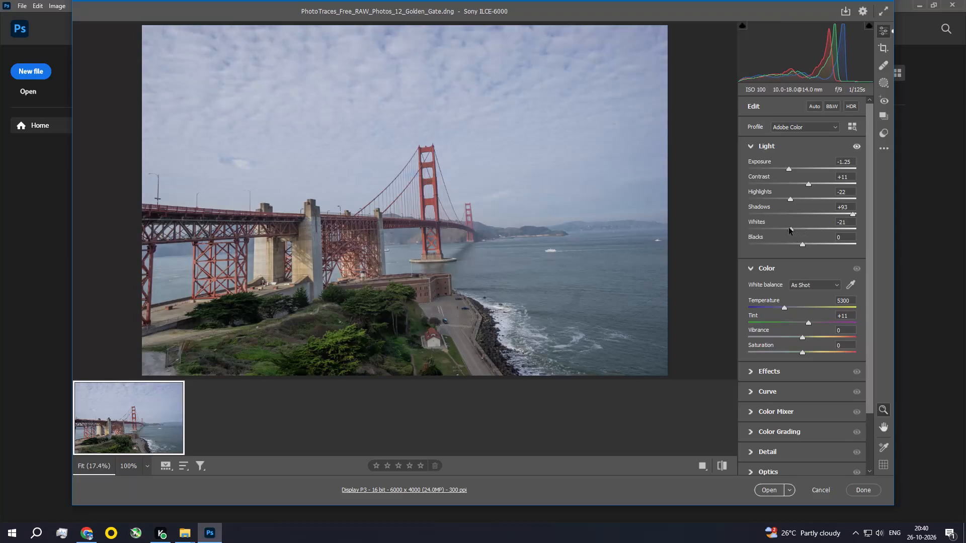
drag(804, 245, 824, 246)
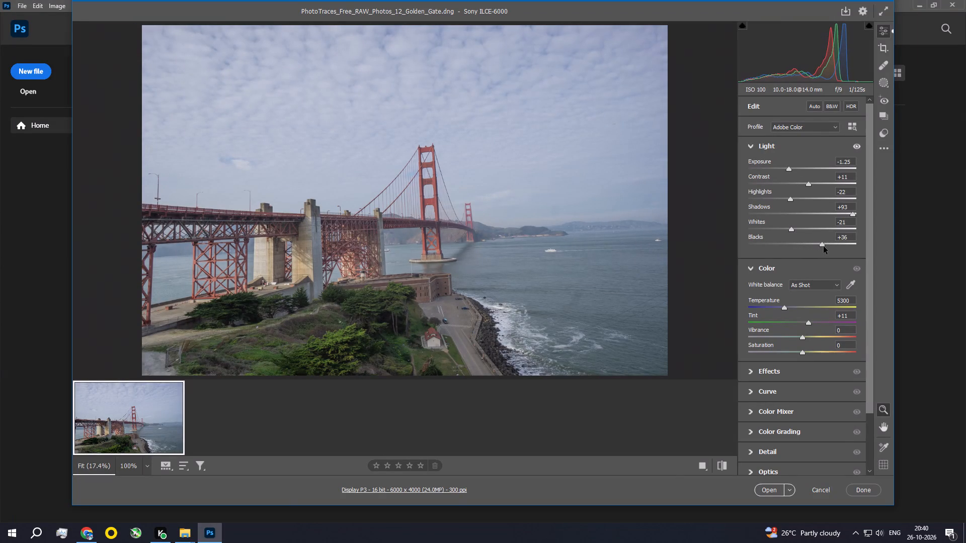
drag(824, 246, 814, 244)
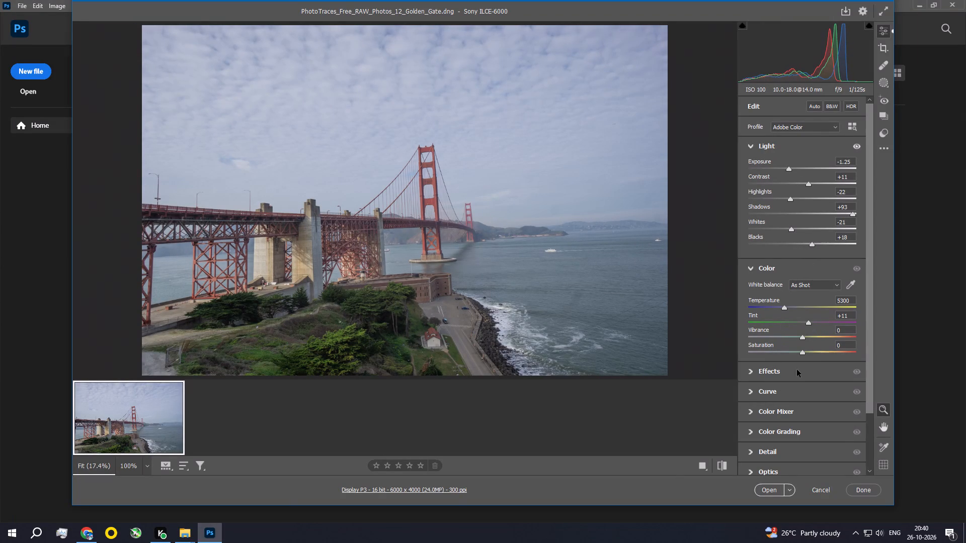
Set the Vibrance to 10 and open the photo as a Photoshop document.
drag(848, 332, 818, 326)
text(10)
key(Return)
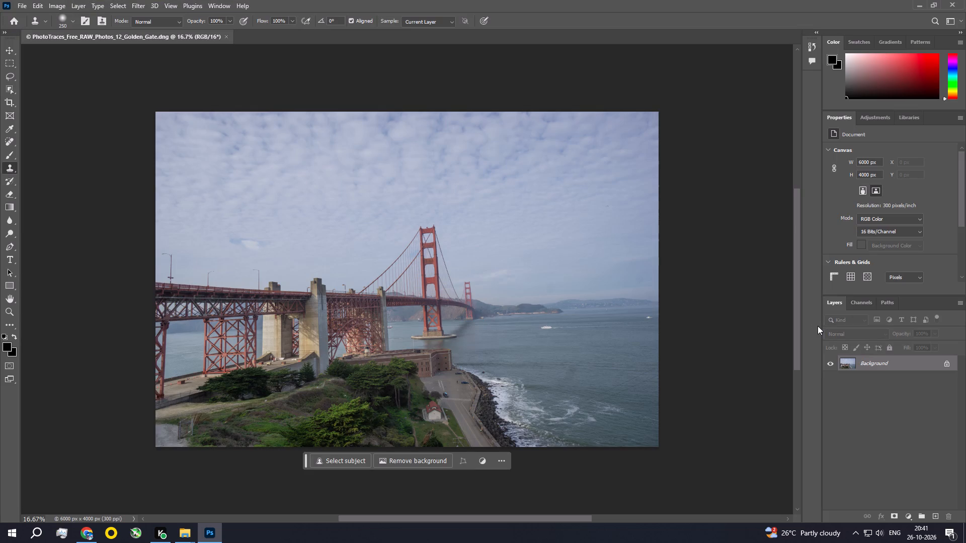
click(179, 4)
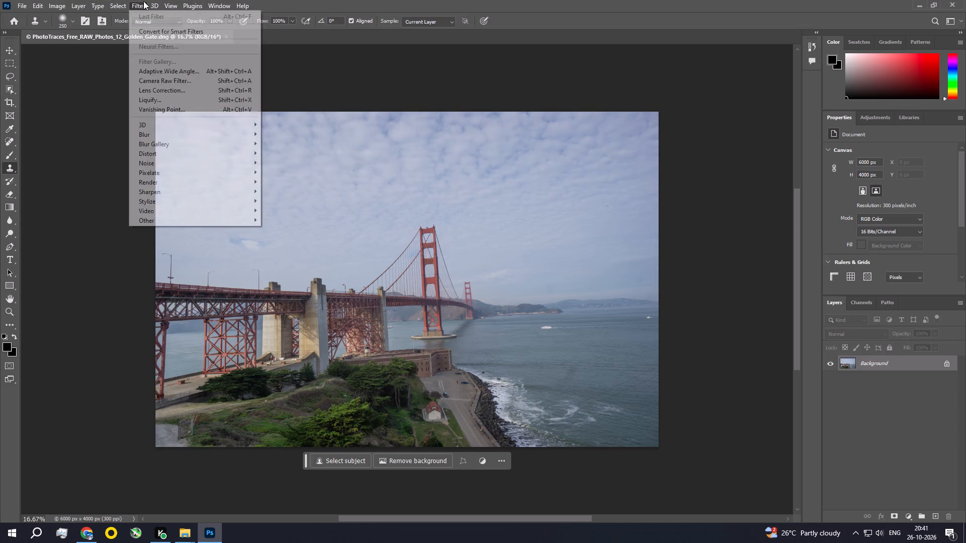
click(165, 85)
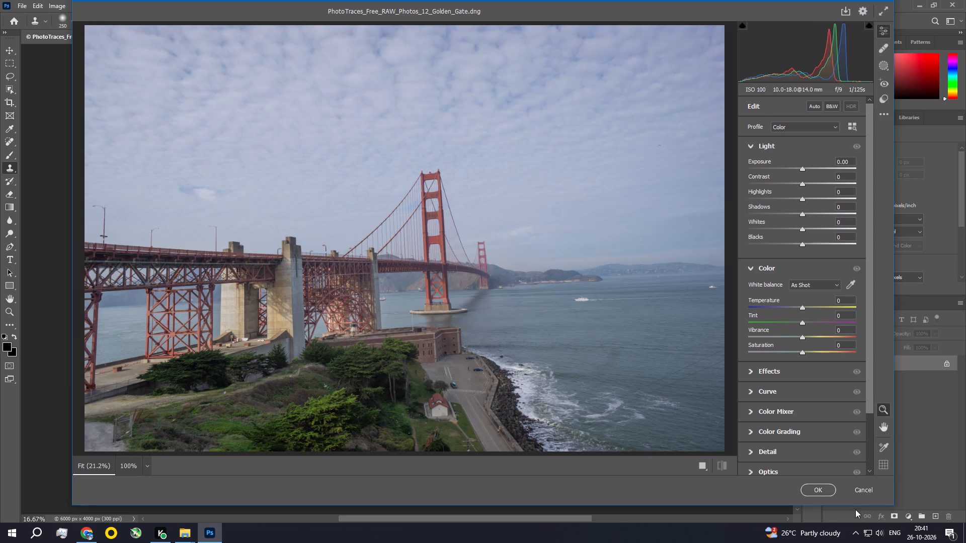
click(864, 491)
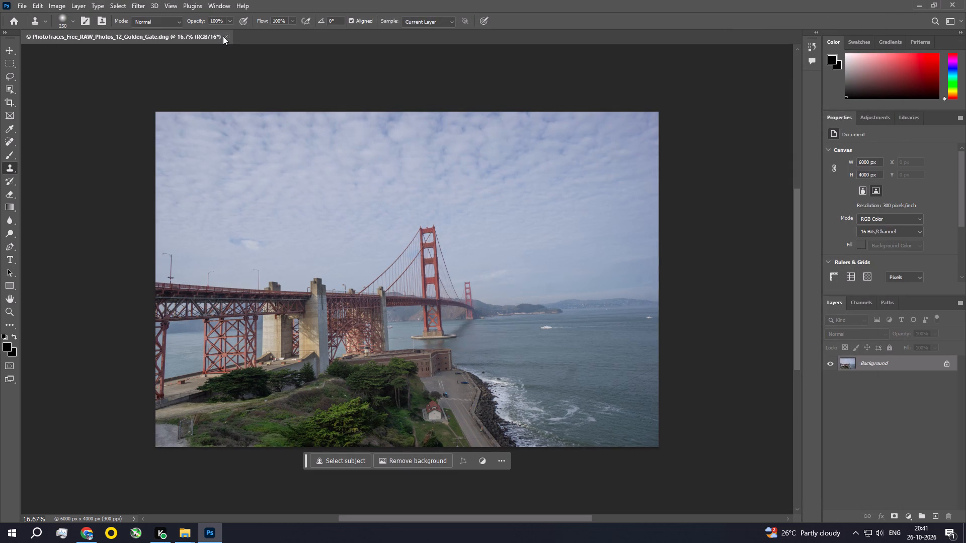
Close the Golden Gate document without saving and reopen the DNG from the recent files.
click(223, 36)
click(471, 209)
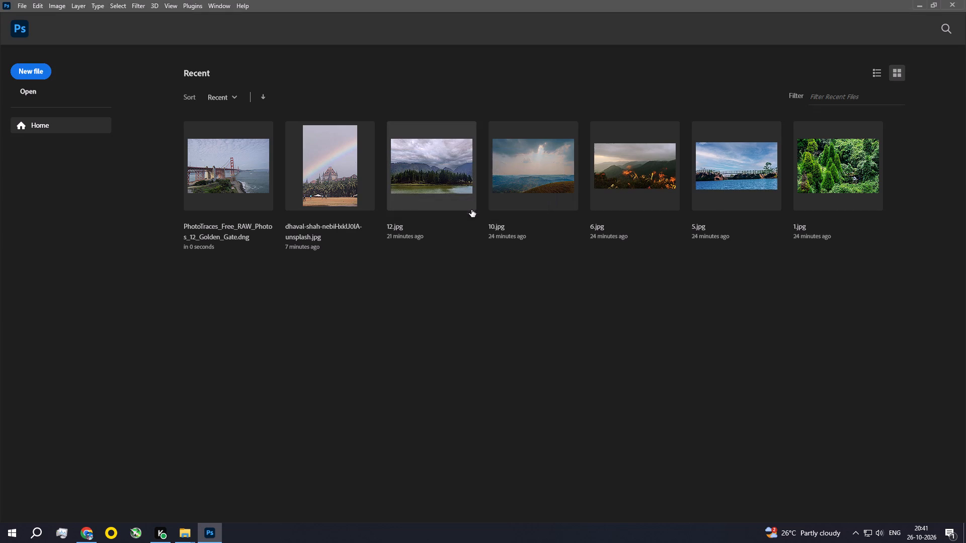
click(234, 193)
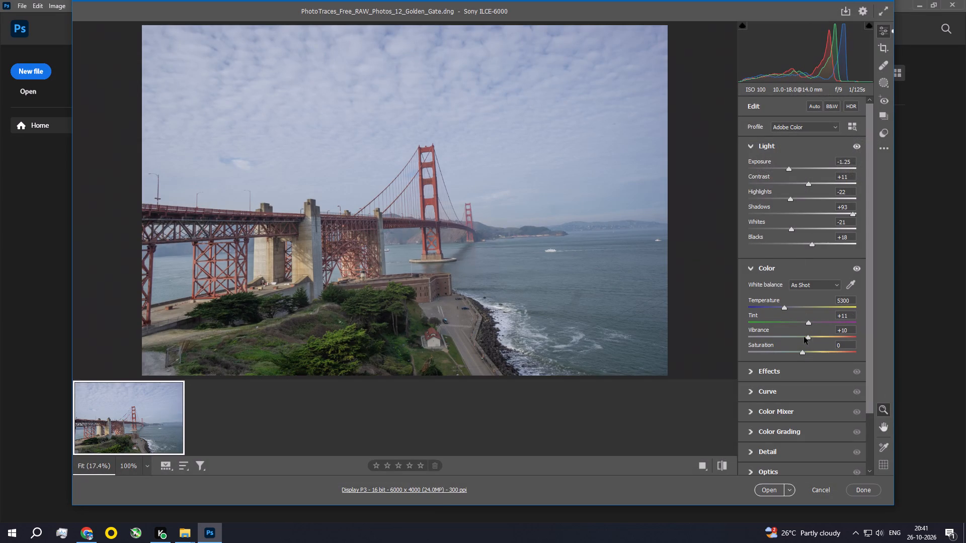
Raise the photo's Saturation to +25.
drag(803, 352, 811, 355)
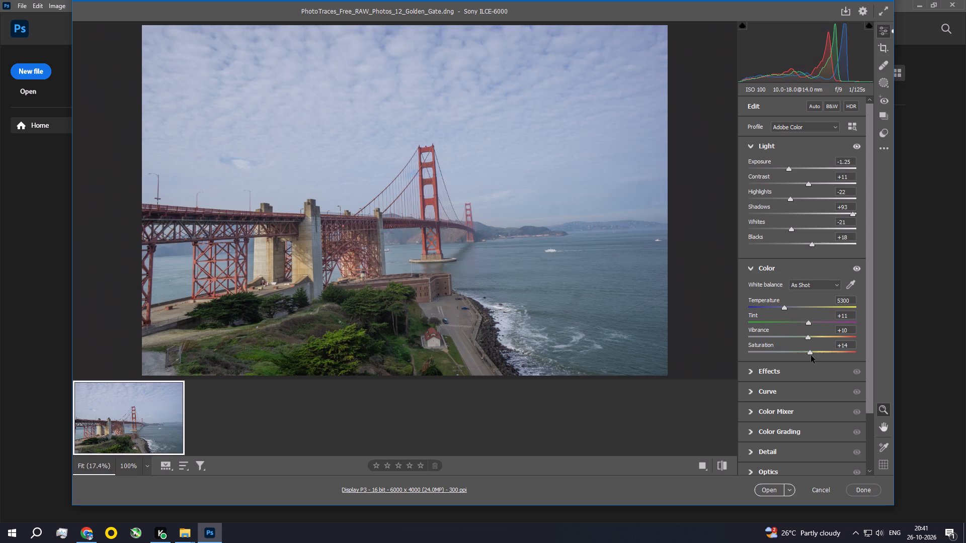
drag(811, 355, 817, 357)
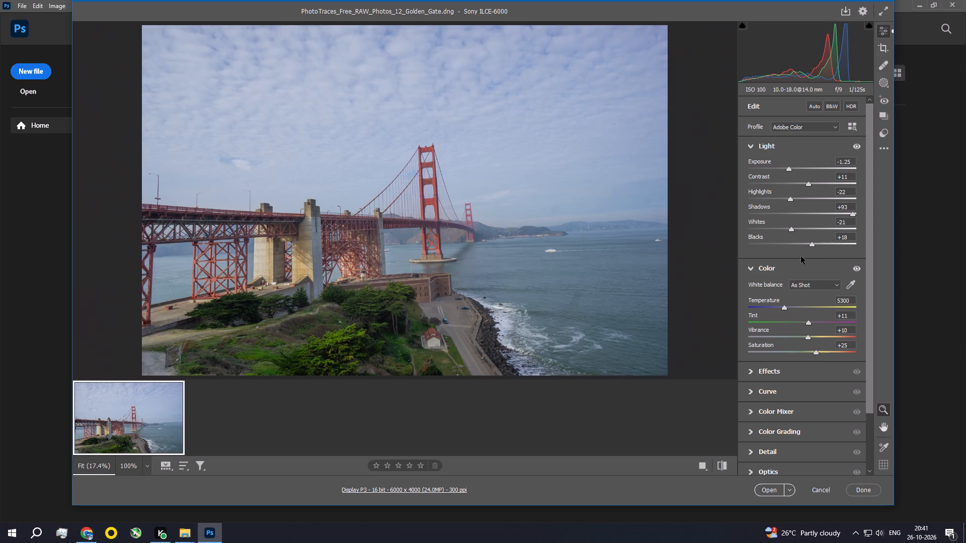
Strengthen the photo's detail in the Effects settings with Texture +50 and Clarity +24.
click(779, 379)
scroll(781, 381, down, 1)
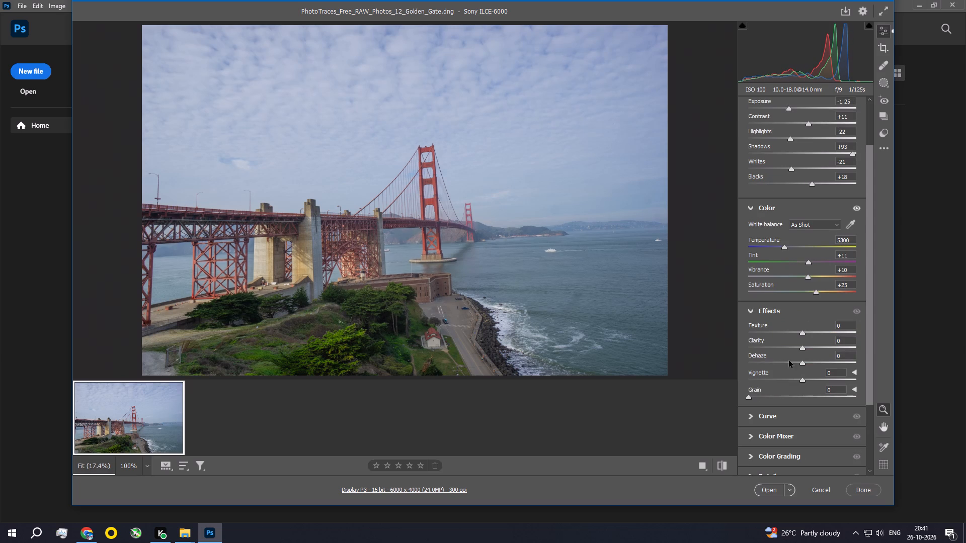
drag(802, 333, 810, 337)
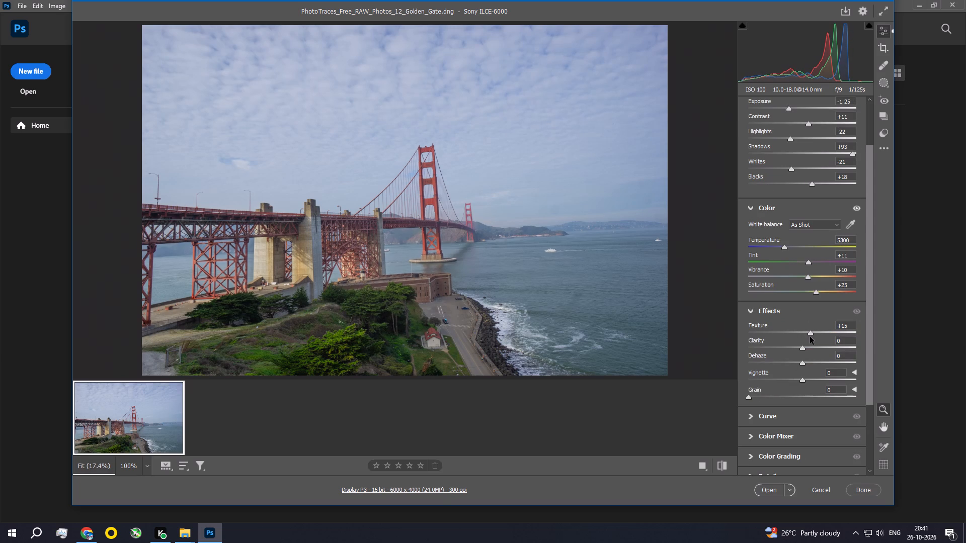
drag(810, 337, 821, 336)
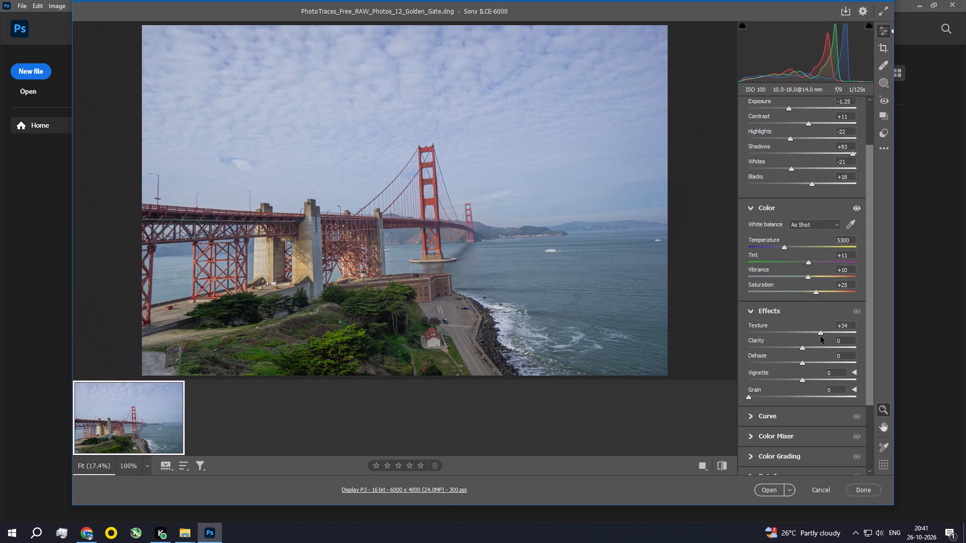
drag(821, 336, 828, 337)
drag(828, 337, 829, 337)
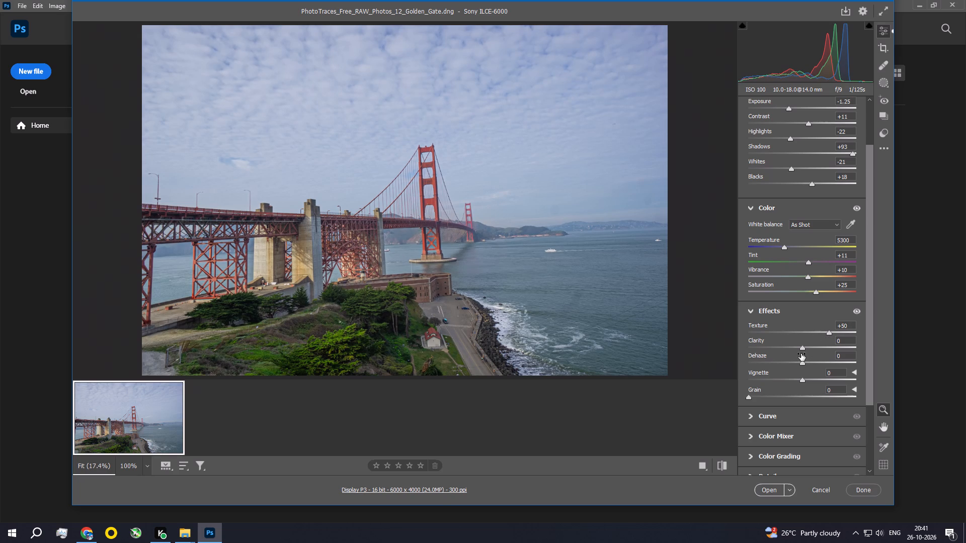
drag(804, 348, 817, 349)
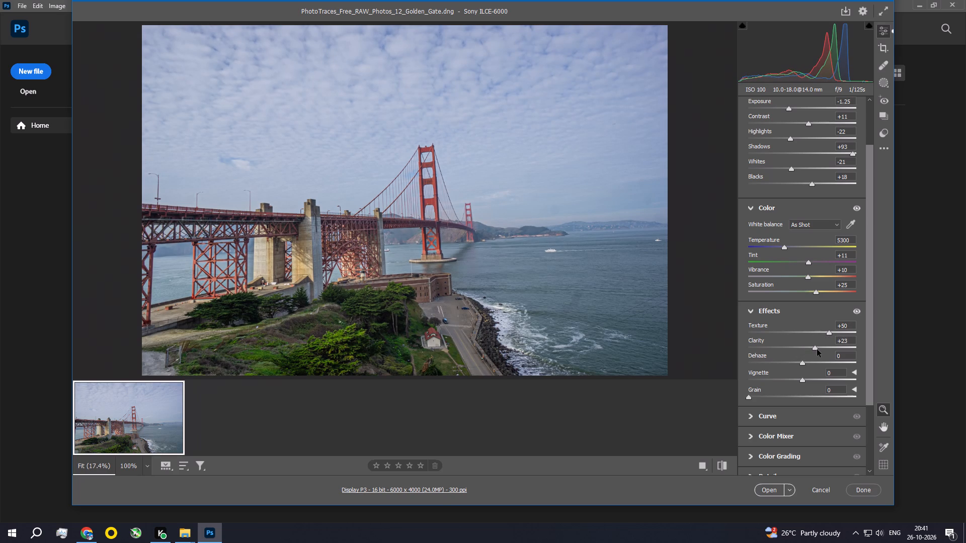
drag(817, 349, 819, 350)
drag(819, 350, 818, 350)
Try several Dehaze strengths on the photo and settle on +51.
drag(804, 364, 799, 361)
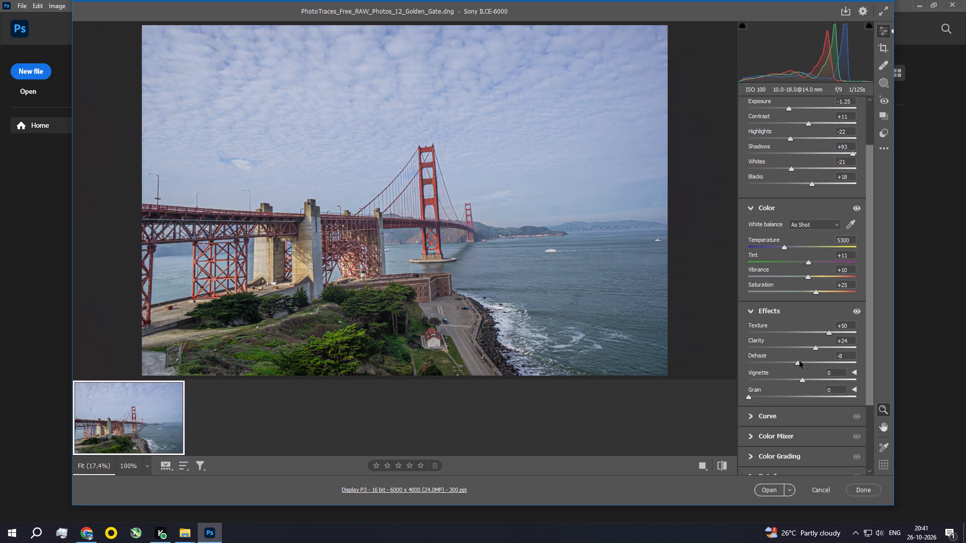
drag(799, 361, 833, 361)
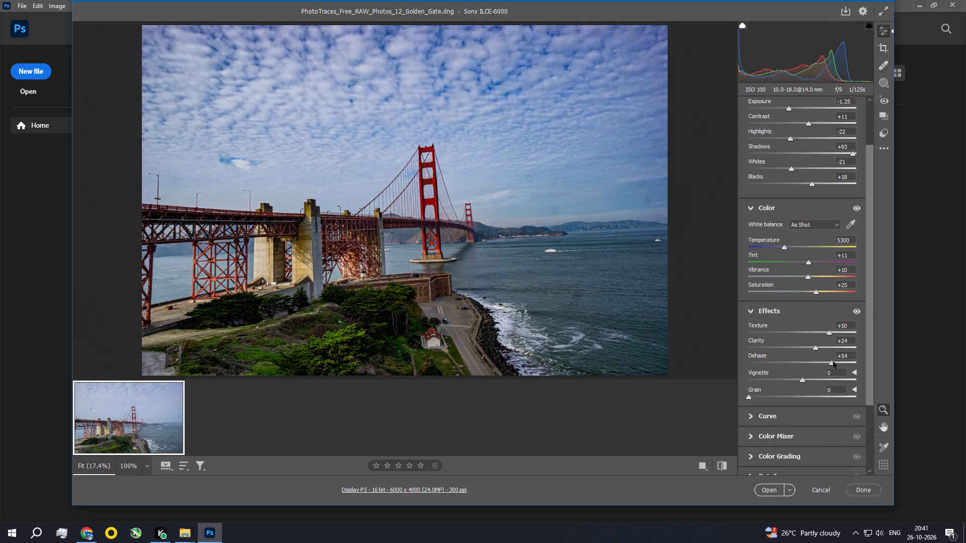
drag(833, 361, 840, 362)
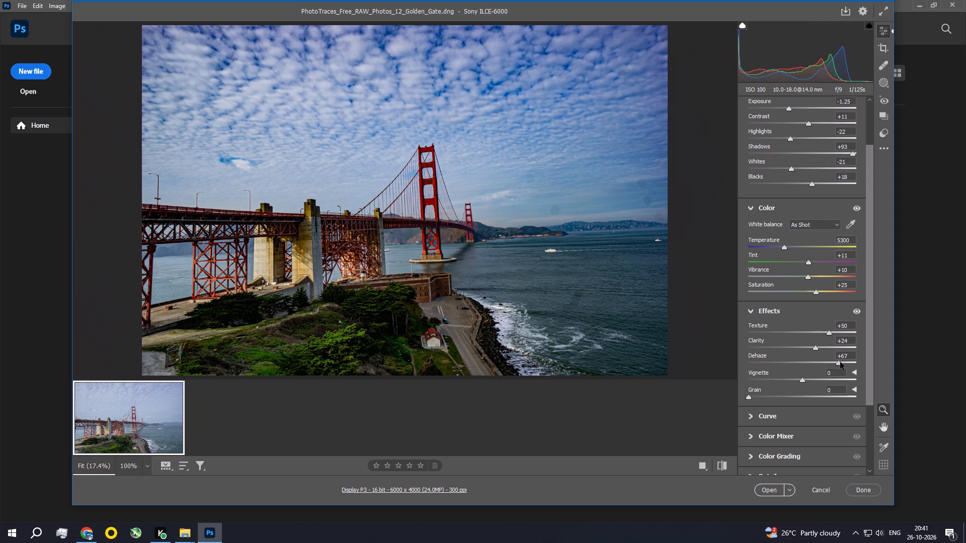
drag(840, 362, 832, 361)
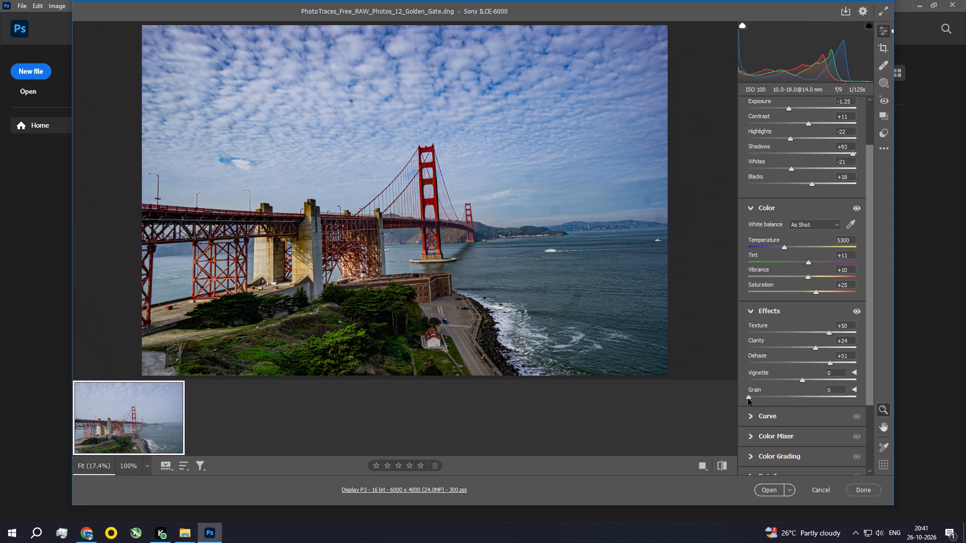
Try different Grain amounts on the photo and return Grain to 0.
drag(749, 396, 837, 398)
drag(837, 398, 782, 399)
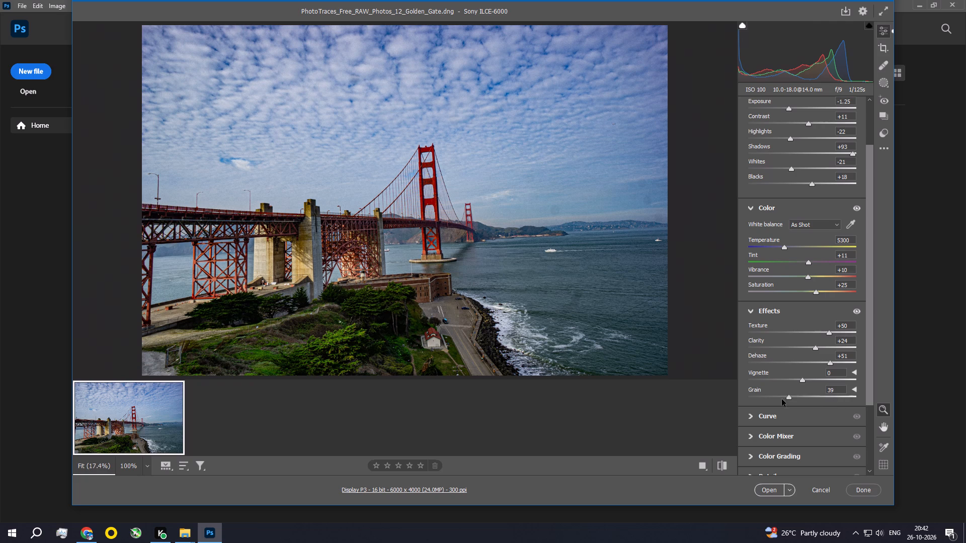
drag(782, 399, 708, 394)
Darken the photo's bright tones in the Curve settings with Highlights -32 and Lights -23.
click(779, 417)
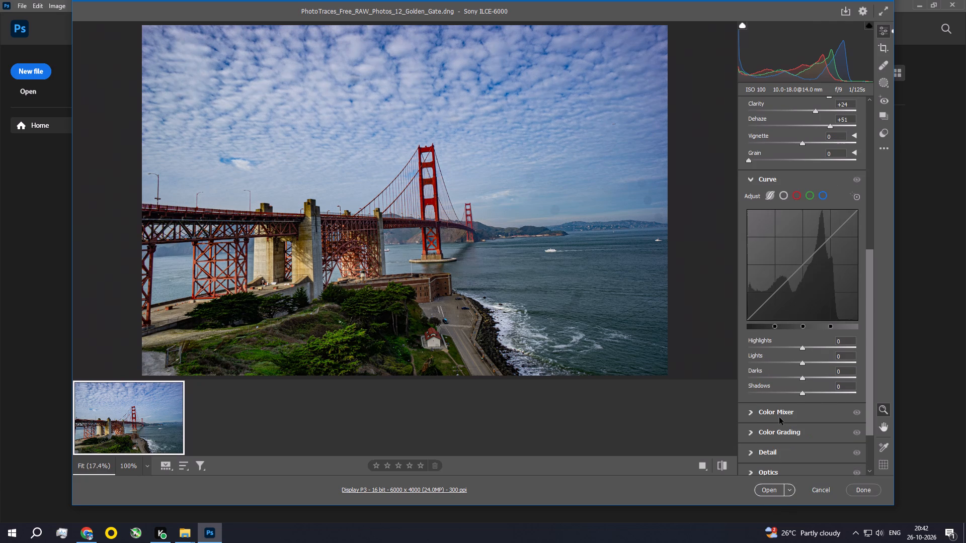
drag(801, 349, 789, 347)
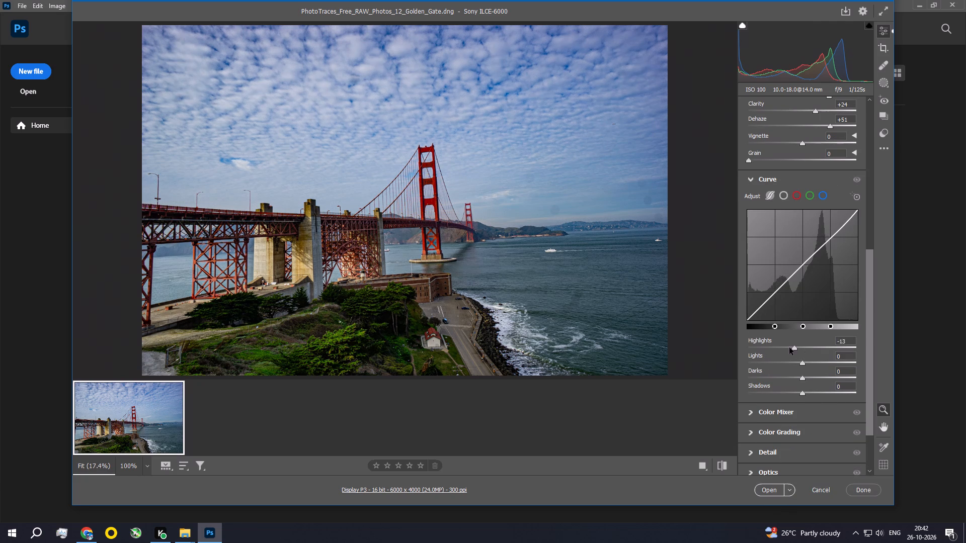
drag(789, 347, 784, 347)
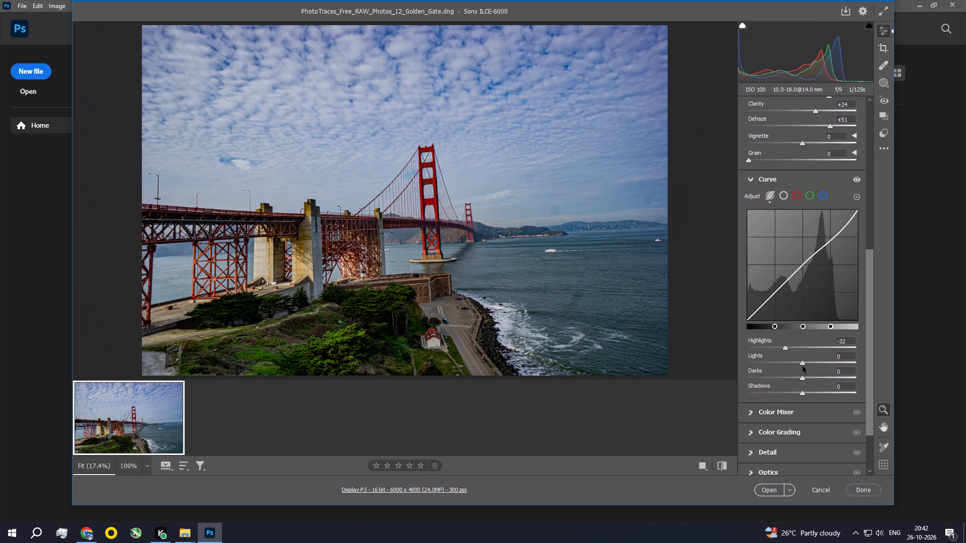
drag(802, 365, 789, 361)
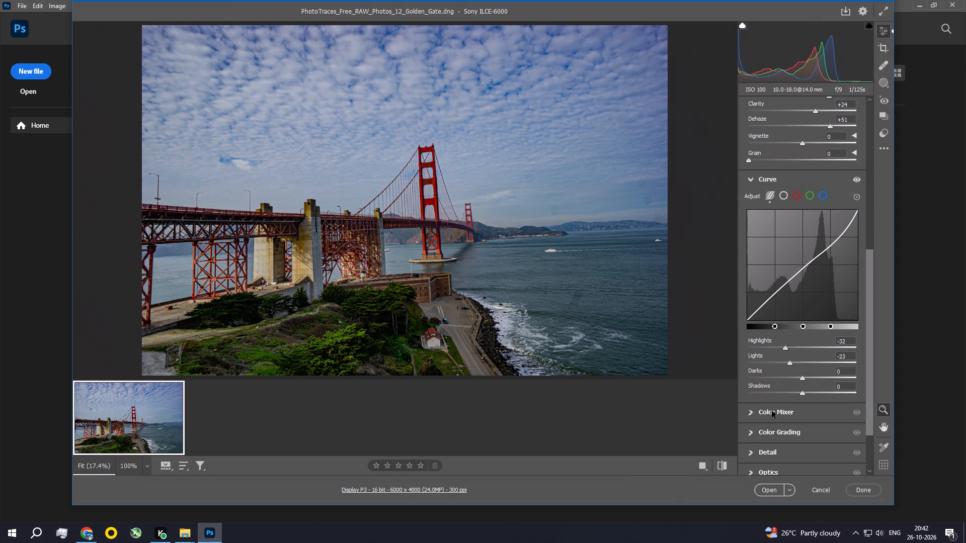
Open the adjusted raw photo as an editable Photoshop document.
click(767, 494)
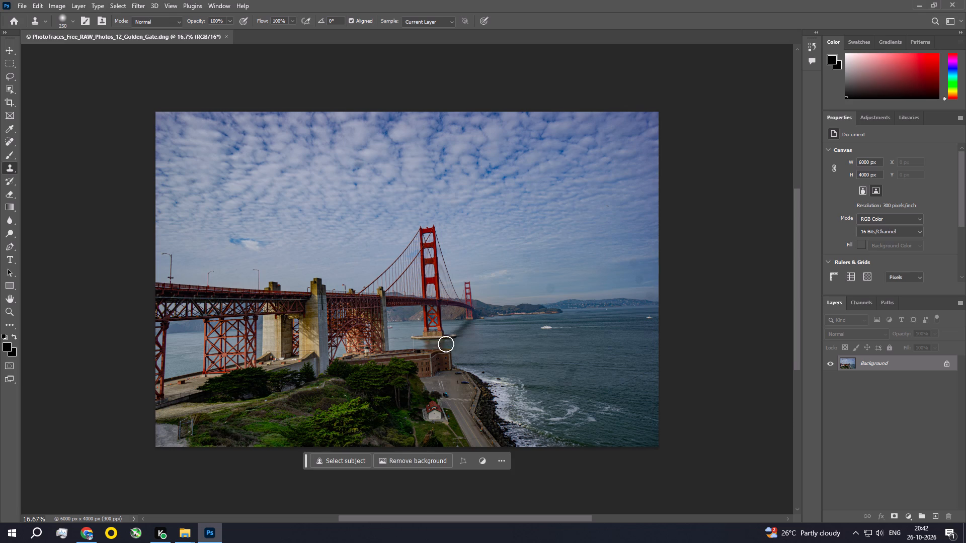
Examine the bridge towers, distant shoreline and water up close for blemishes.
key(ctrl+space)
key(ctrl+space)
key(ctrl+space)
key(ctrl+space)
key(ctrl+space)
key(ctrl+space)
key(ctrl+space)
key(ctrl+space)
key(ctrl+space)
key(ctrl+space)
key(ctrl+space)
key(ctrl+space)
key(ctrl+space)
key(ctrl+space)
key(ctrl+space)
key(ctrl+space)
key(ctrl+space)
key(ctrl+space)
key(ctrl+space)
key(ctrl+space)
ctrl+triple_click(368, 313)
ctrl+click(368, 313)
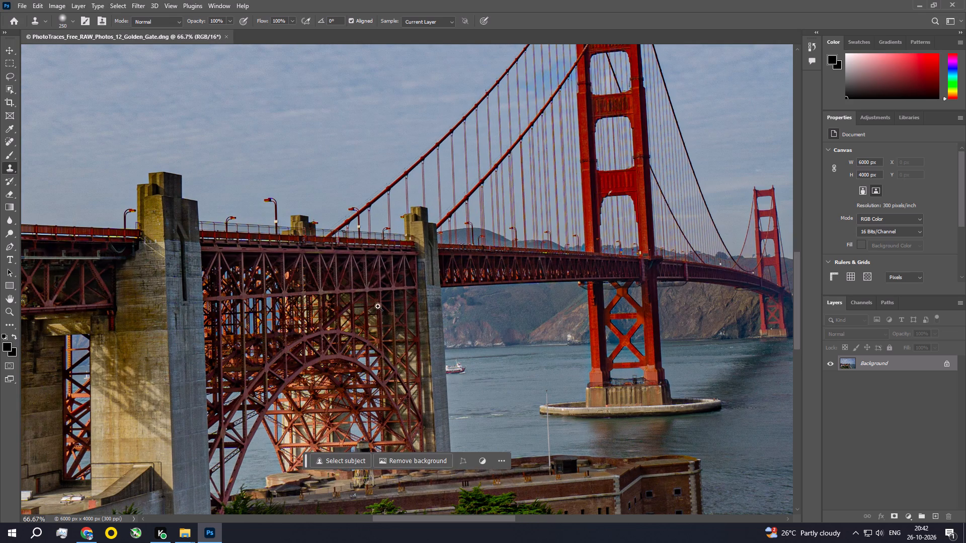
drag(597, 281, 393, 440)
ctrl+click(447, 310)
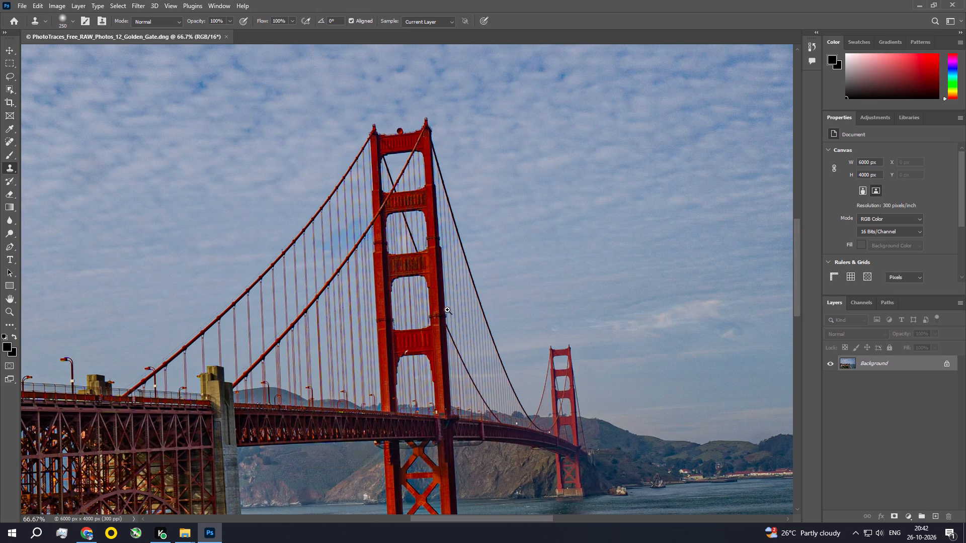
ctrl+click(447, 310)
drag(512, 400, 345, 230)
drag(344, 320, 425, 213)
drag(435, 354, 186, 293)
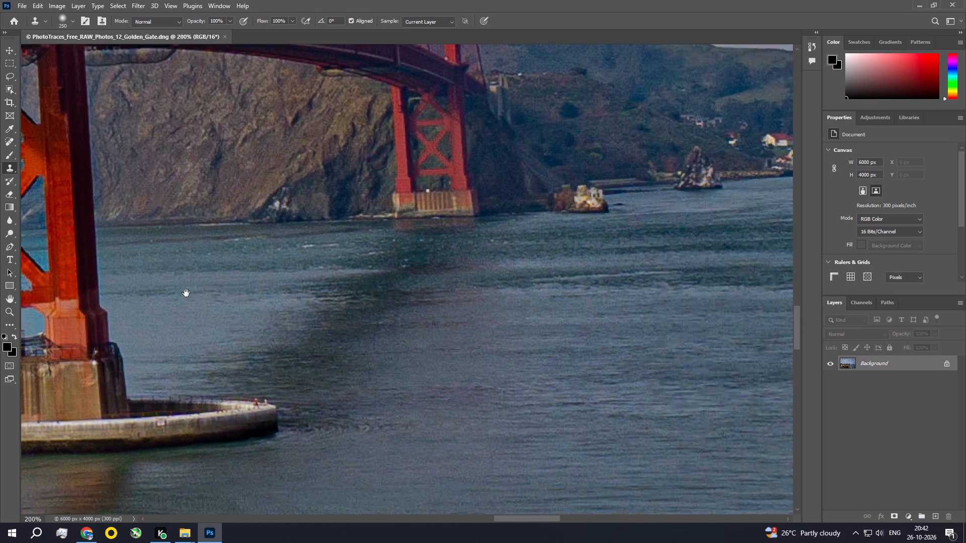
drag(186, 293, 138, 275)
click(403, 389)
alt+triple_click(404, 324)
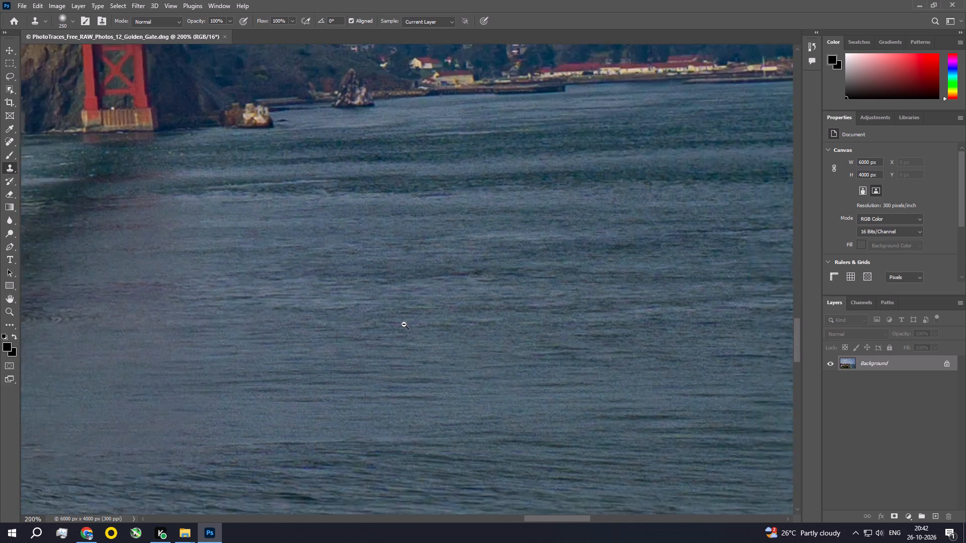
alt+click(404, 324)
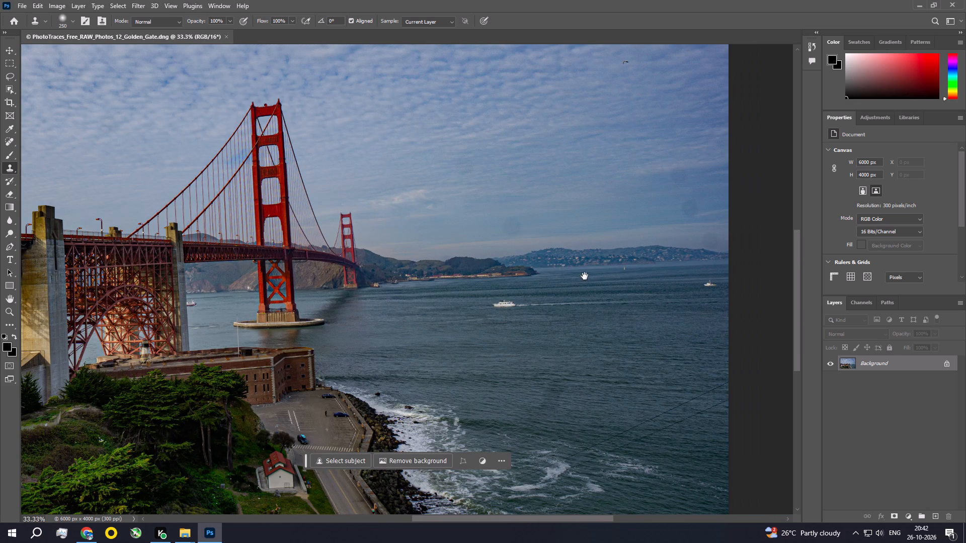
Remove the dark spot in the sky above the headland using an elliptical selection and a Content-Aware fill.
drag(585, 276, 522, 353)
ctrl+click(517, 339)
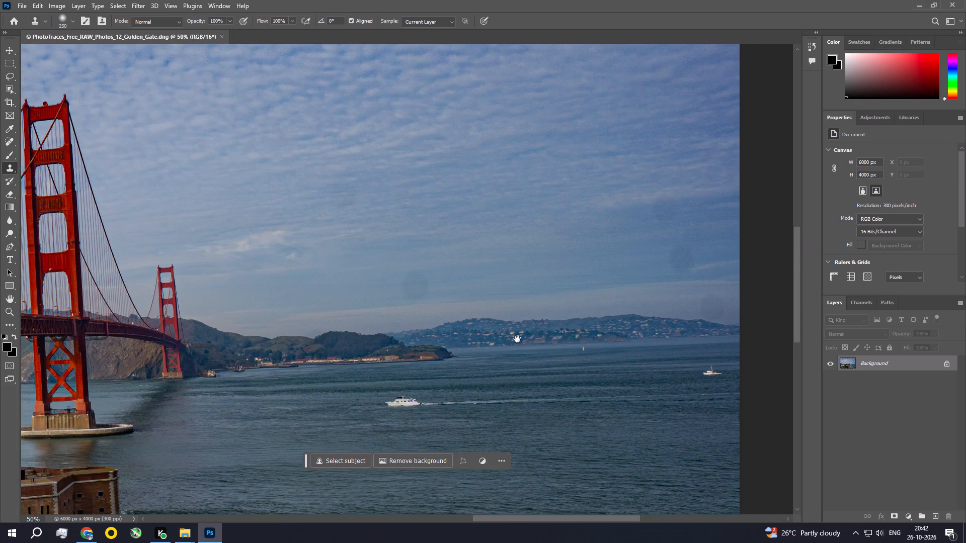
drag(517, 339, 453, 354)
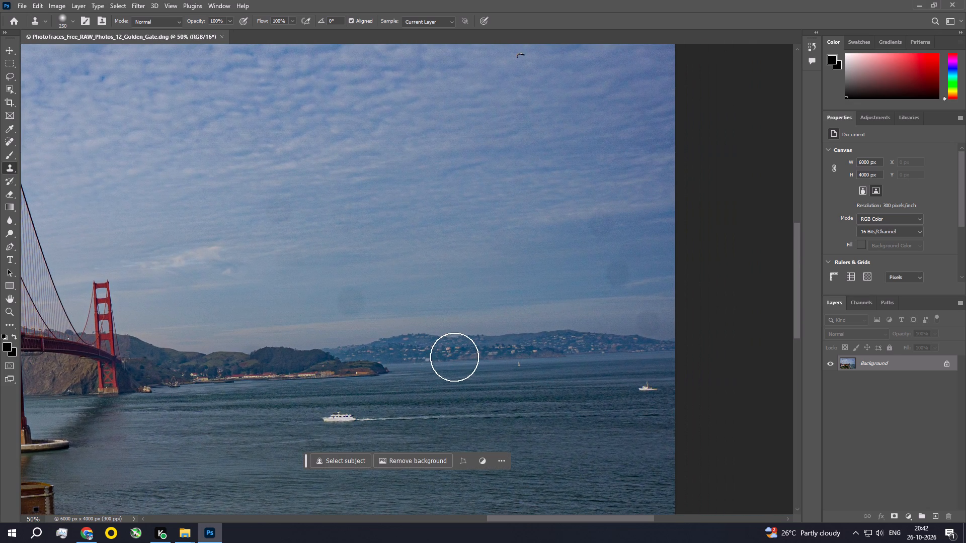
right_click(13, 63)
click(42, 71)
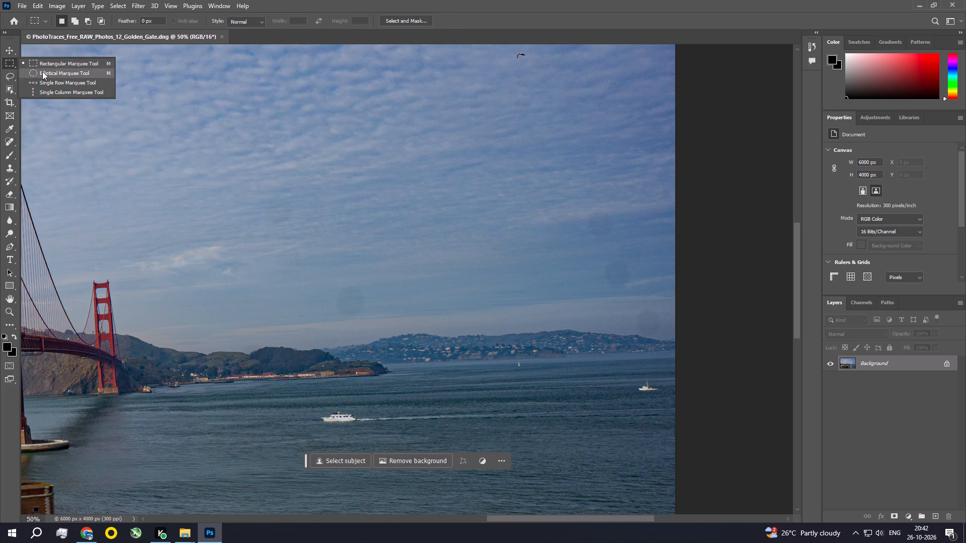
drag(327, 277, 376, 327)
click(35, 3)
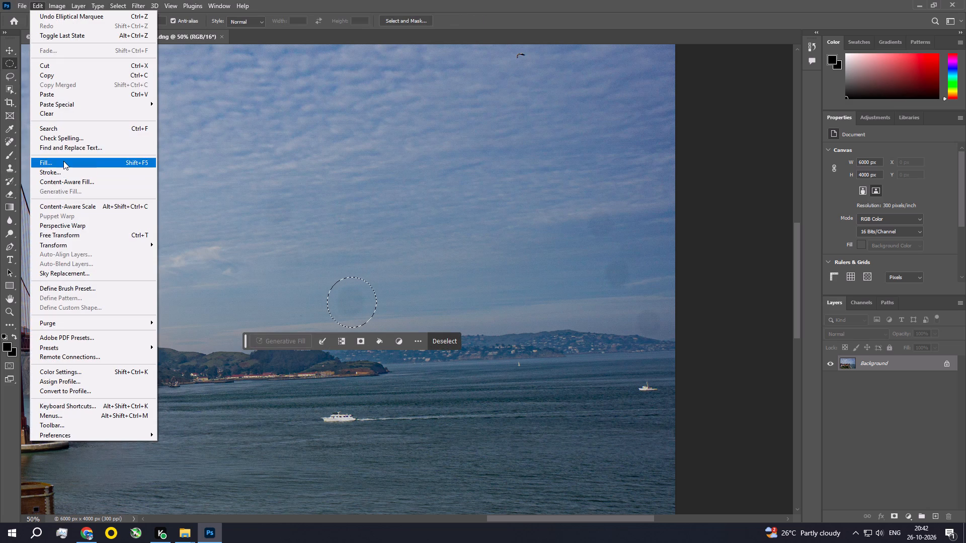
click(63, 161)
click(549, 133)
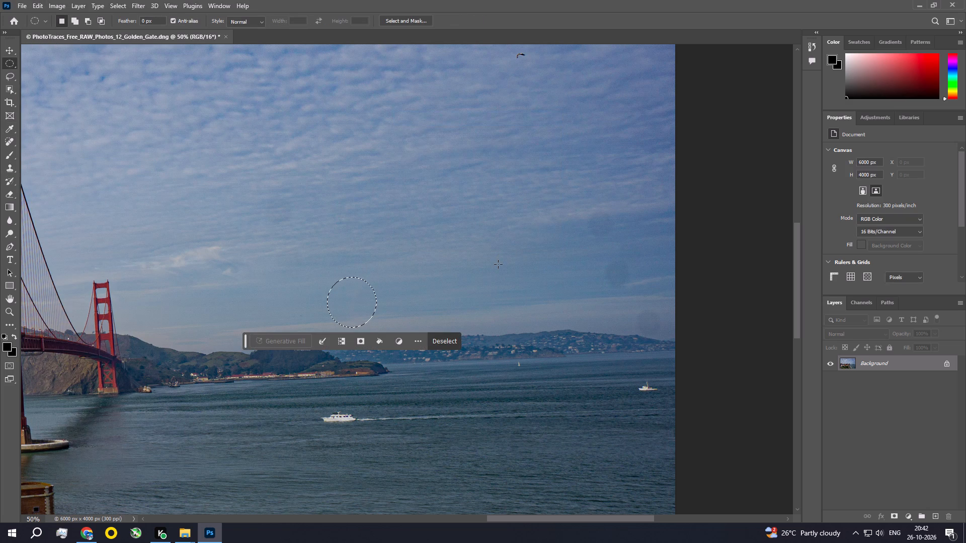
Remove the uppermost dark sky spot near the photo's right edge with an elliptical selection and Content-Aware fill, and deselect.
drag(574, 198, 614, 246)
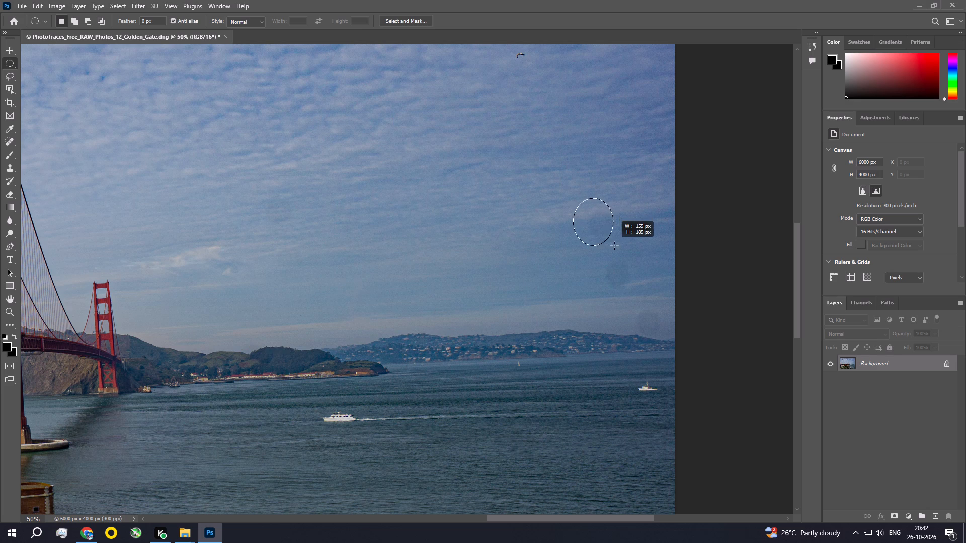
drag(614, 246, 620, 251)
click(35, 5)
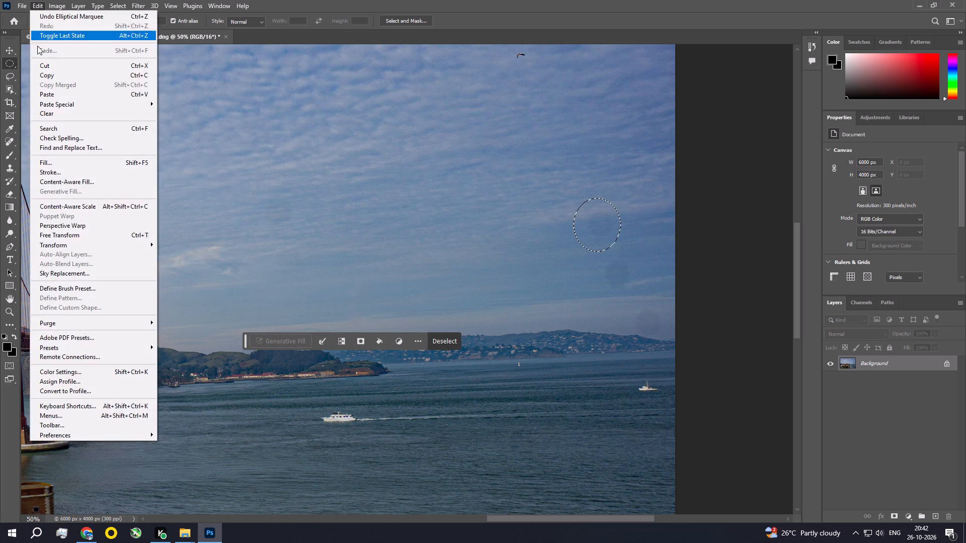
click(58, 162)
click(542, 132)
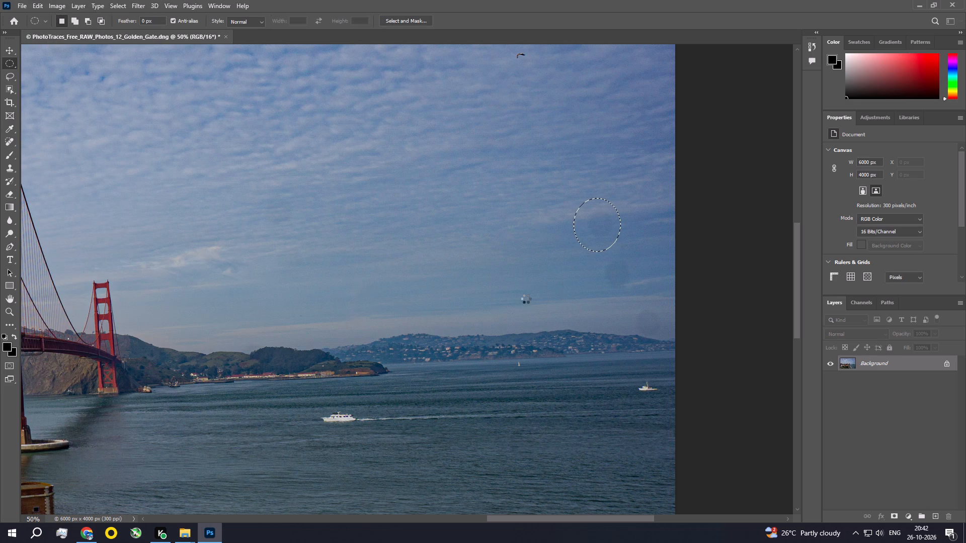
click(8, 54)
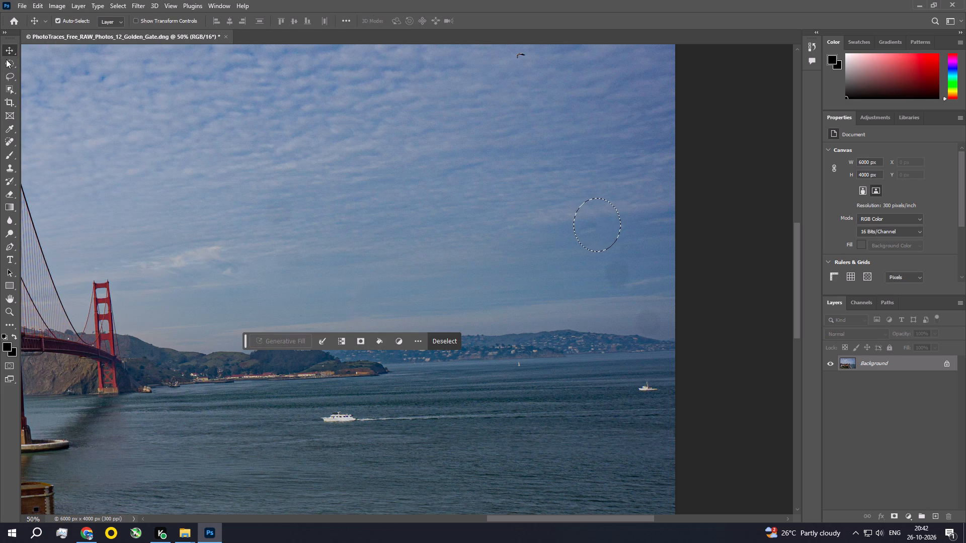
click(5, 72)
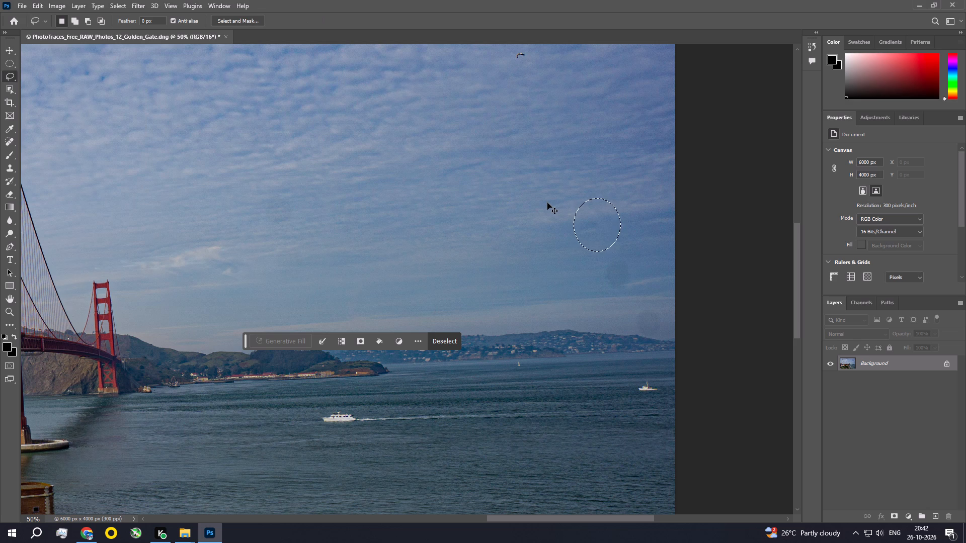
key(ctrl+d)
Remove the next dark spot just below it in the sky with an elliptical selection and Content-Aware fill, and deselect.
click(7, 64)
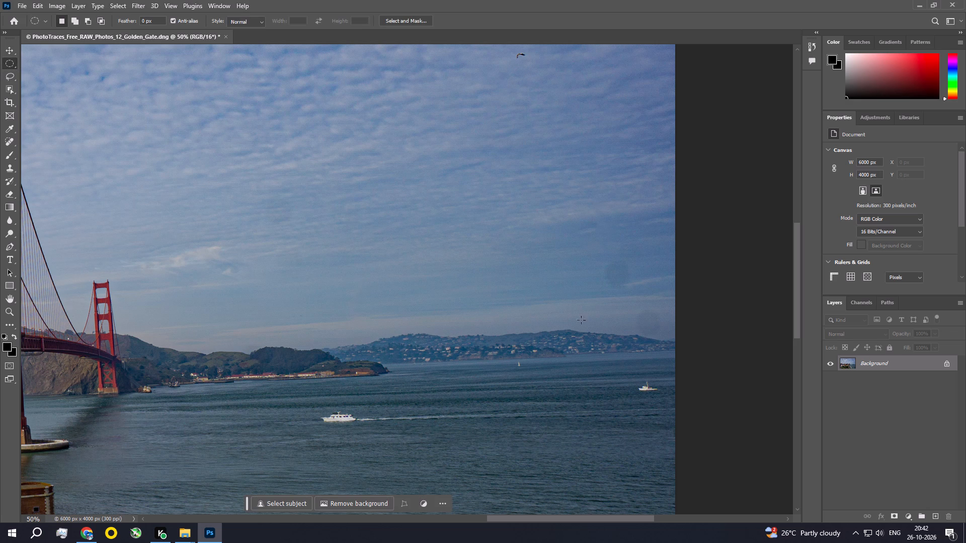
drag(597, 248, 638, 297)
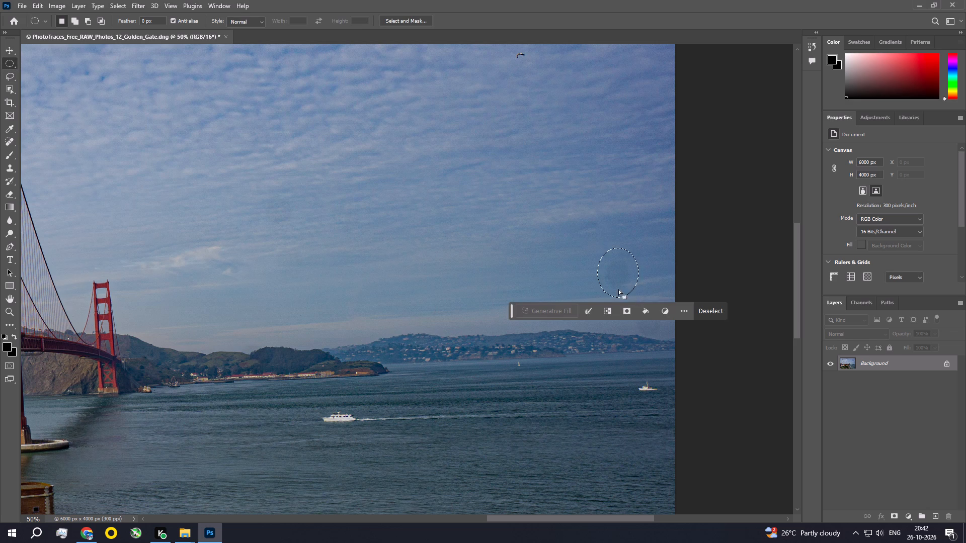
click(38, 9)
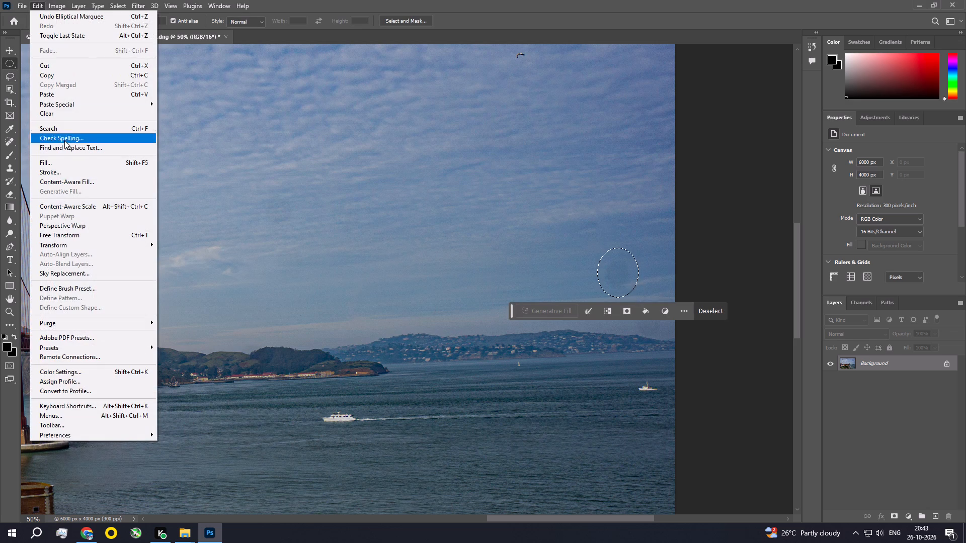
click(63, 159)
click(543, 129)
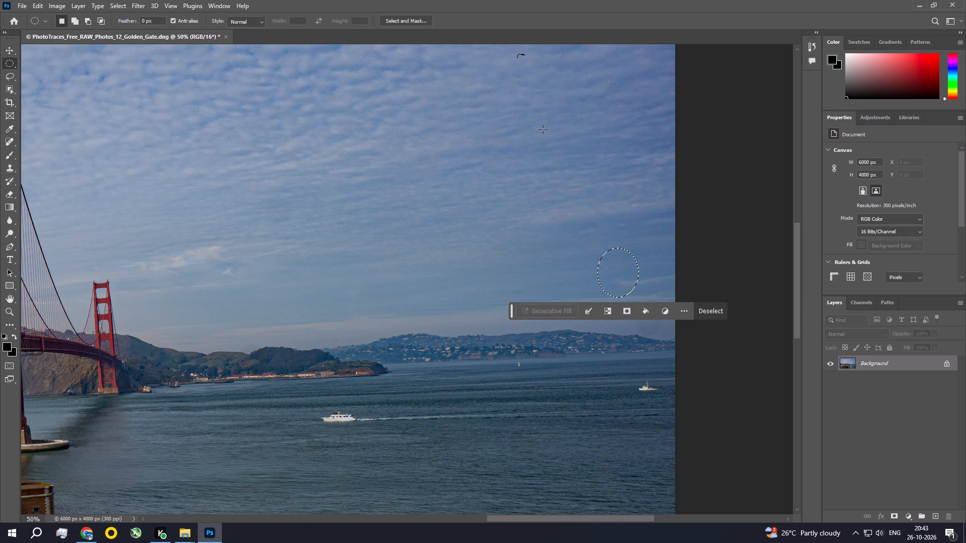
key(ctrl+d)
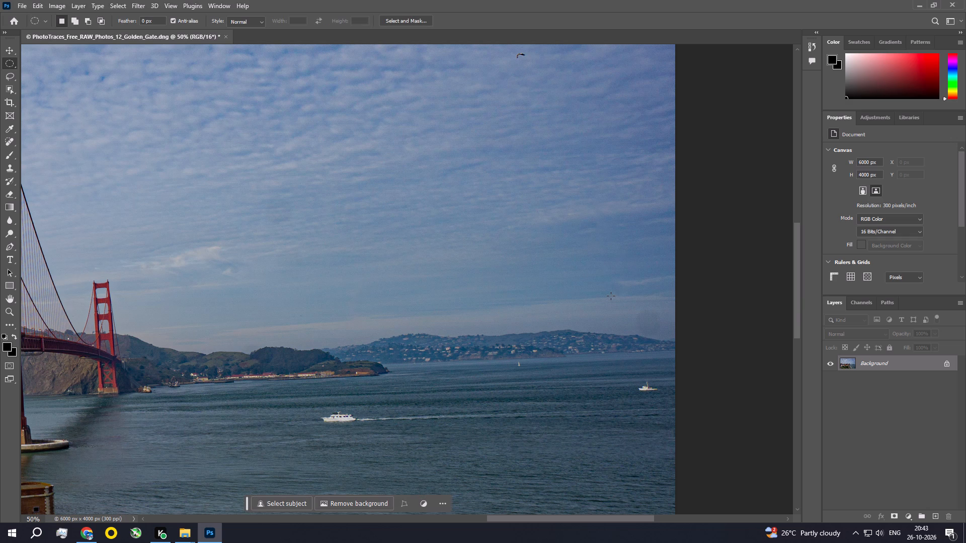
Remove the dark sky spot just above the hills at the right edge with an elliptical selection and Content-Aware fill, and deselect.
drag(613, 296, 632, 320)
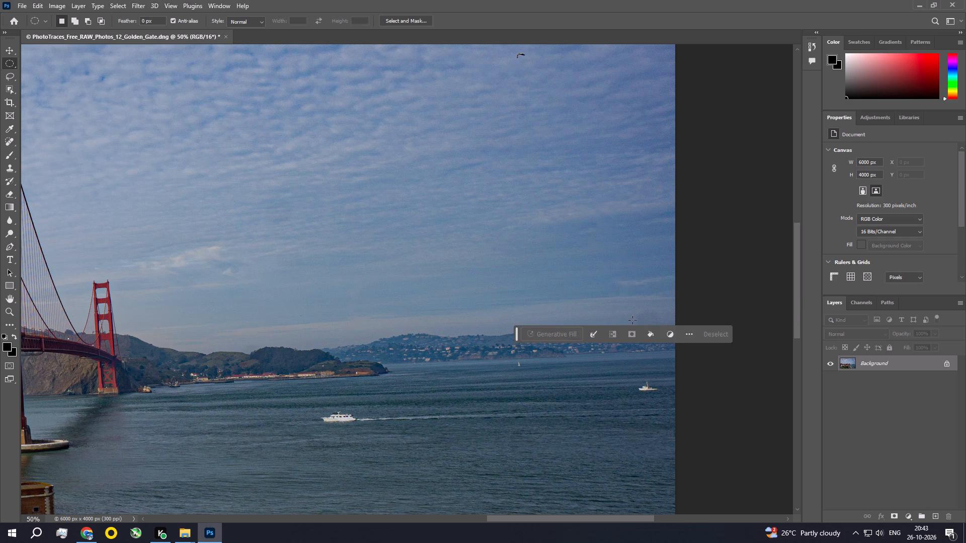
key(ctrl+d)
drag(667, 305, 666, 305)
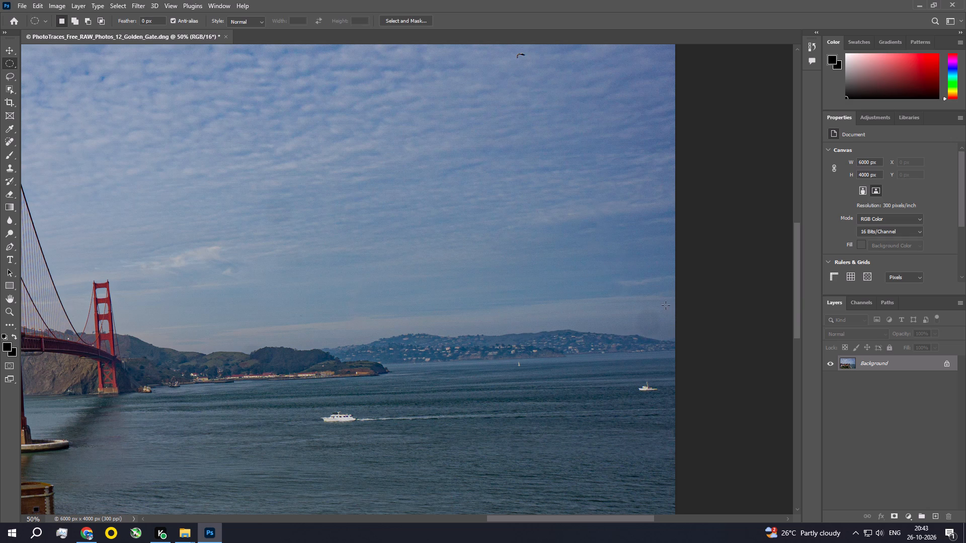
drag(666, 305, 628, 338)
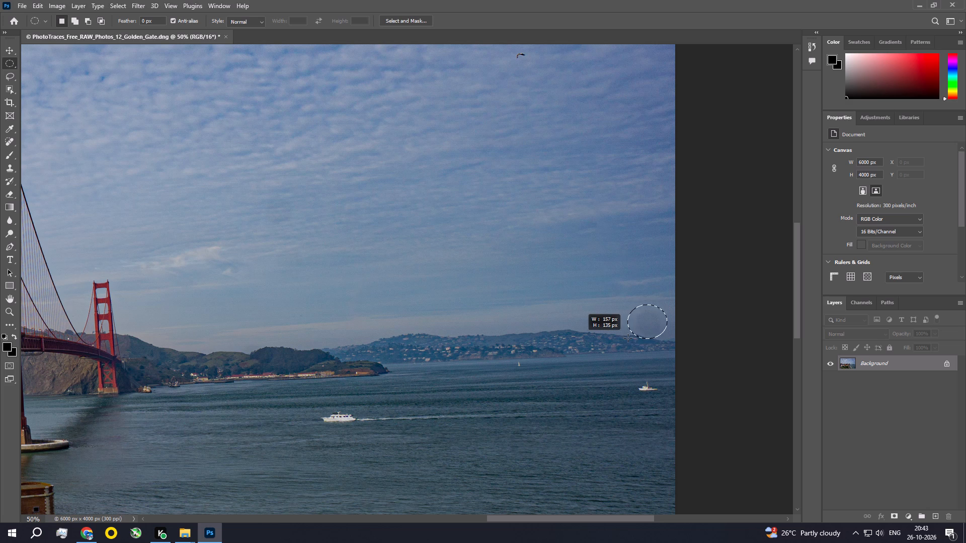
drag(628, 338, 630, 337)
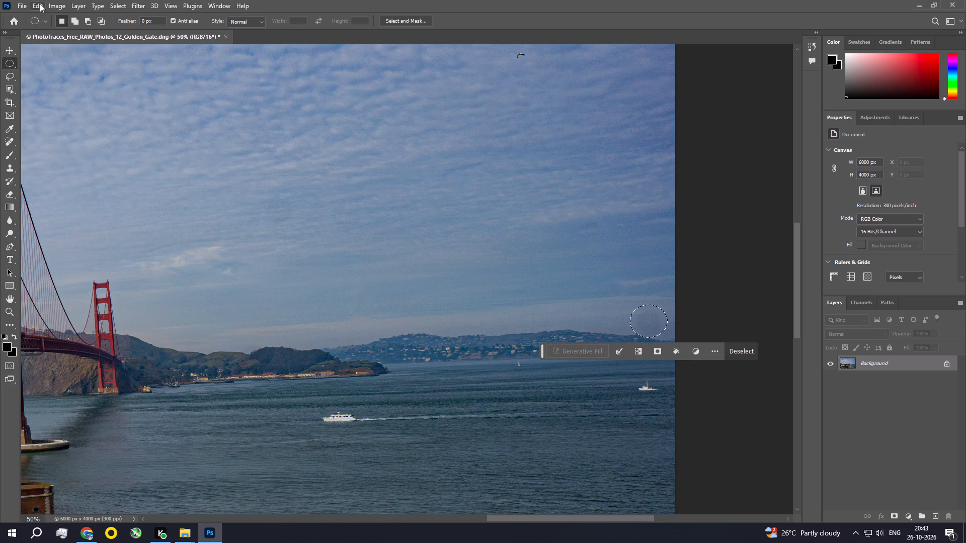
click(40, 4)
click(65, 162)
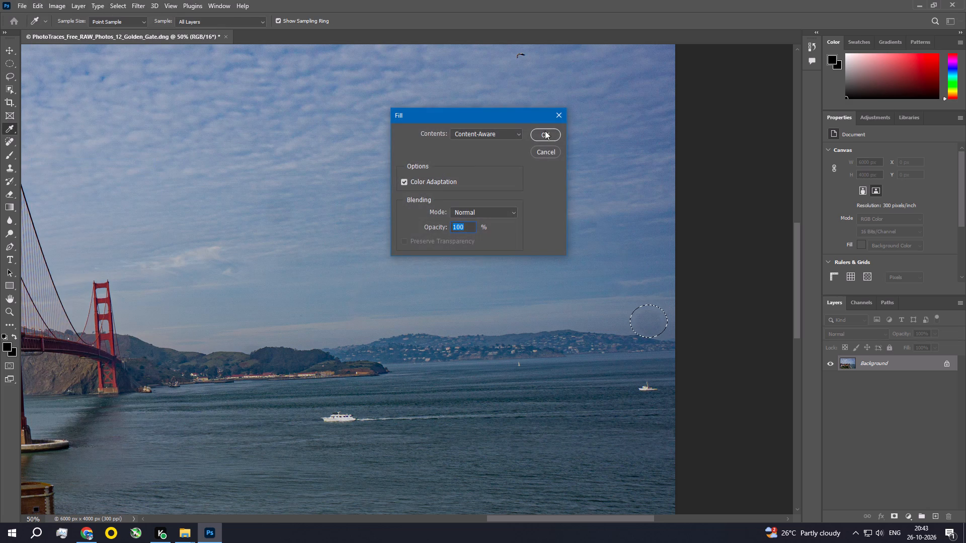
click(545, 130)
key(ctrl+d)
Examine the rest of the sky, bridge and water for remaining dark spots.
key(space)
key(space)
key(space)
key(space)
key(space)
key(space)
key(space)
key(space)
key(space)
key(space)
key(space)
key(space)
key(space)
key(space)
key(space)
key(space)
key(space)
key(space)
key(space)
key(space)
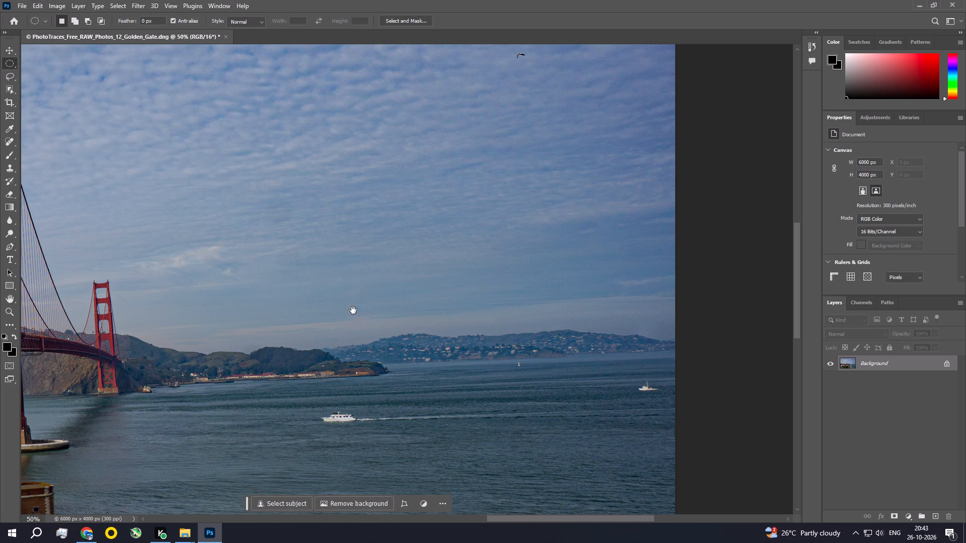
drag(322, 260, 277, 219)
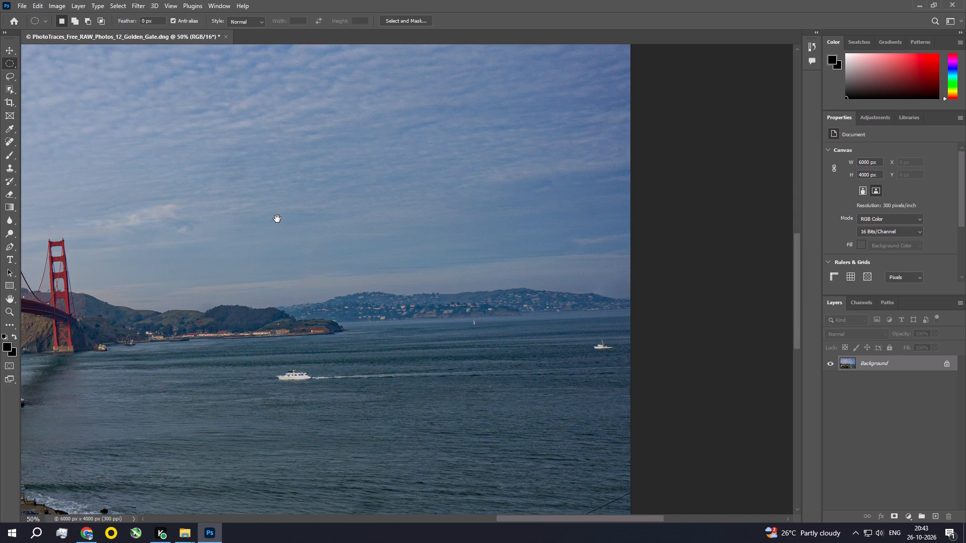
drag(277, 219, 555, 378)
drag(393, 329, 664, 394)
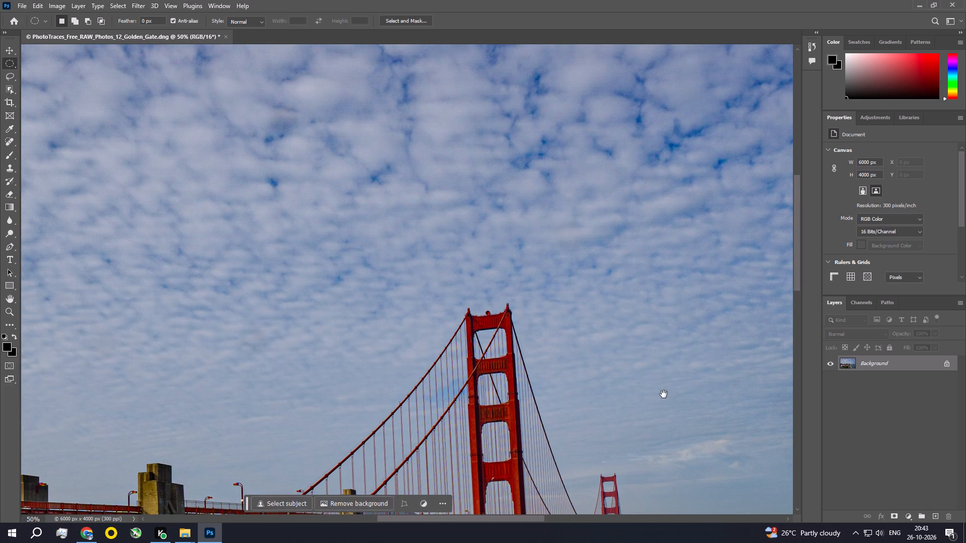
drag(571, 398, 449, 120)
drag(432, 273, 110, 396)
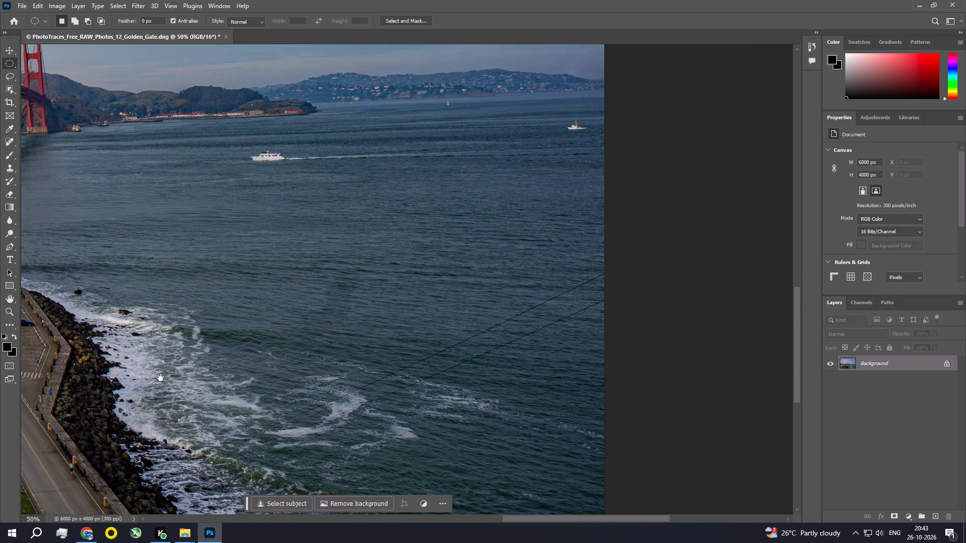
Remove the dark spot in the open water off the rocky shore with an elliptical selection and Content-Aware fill, and deselect.
drag(393, 252, 329, 308)
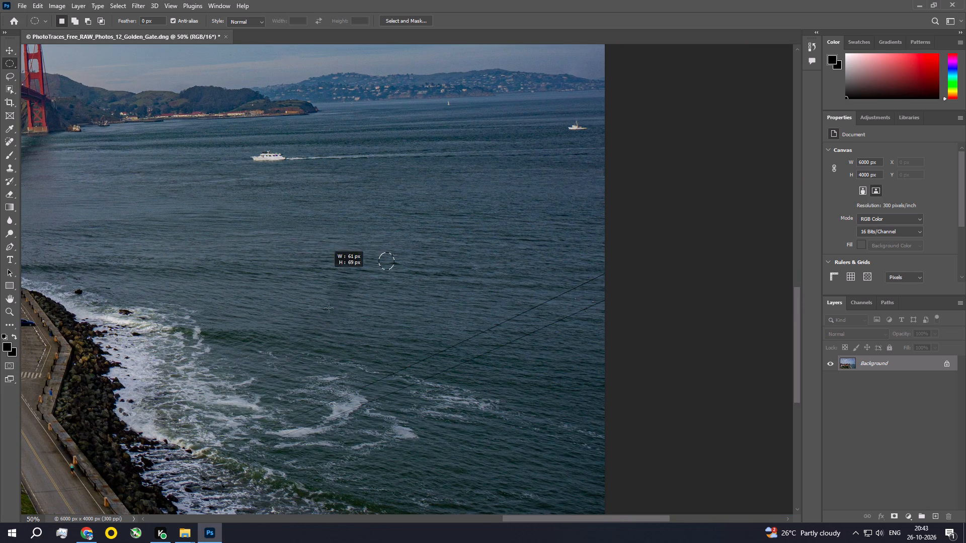
drag(329, 308, 279, 349)
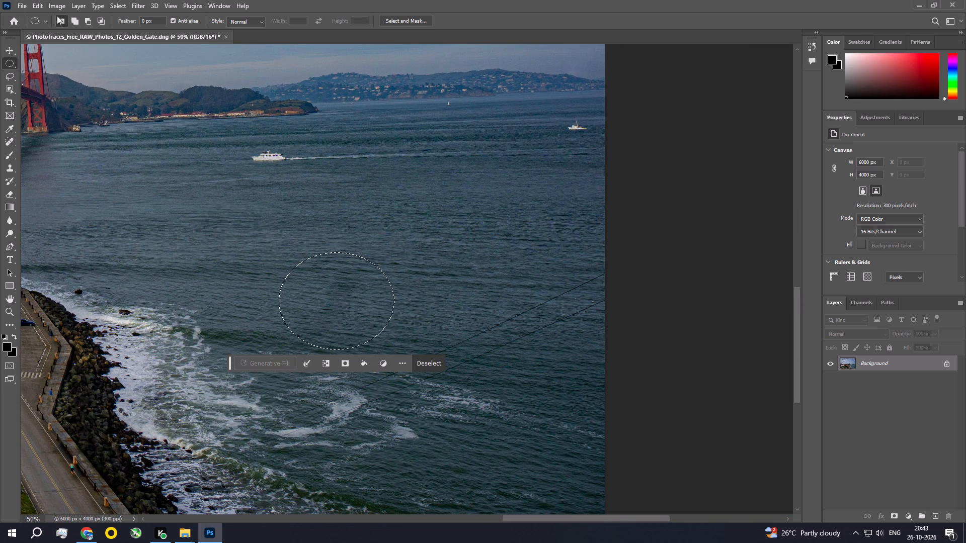
click(40, 1)
click(62, 165)
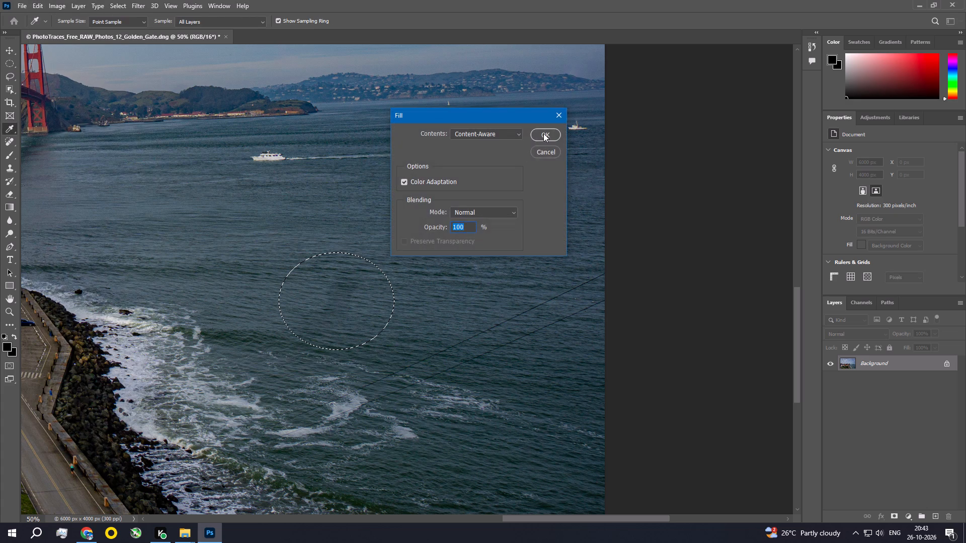
click(543, 133)
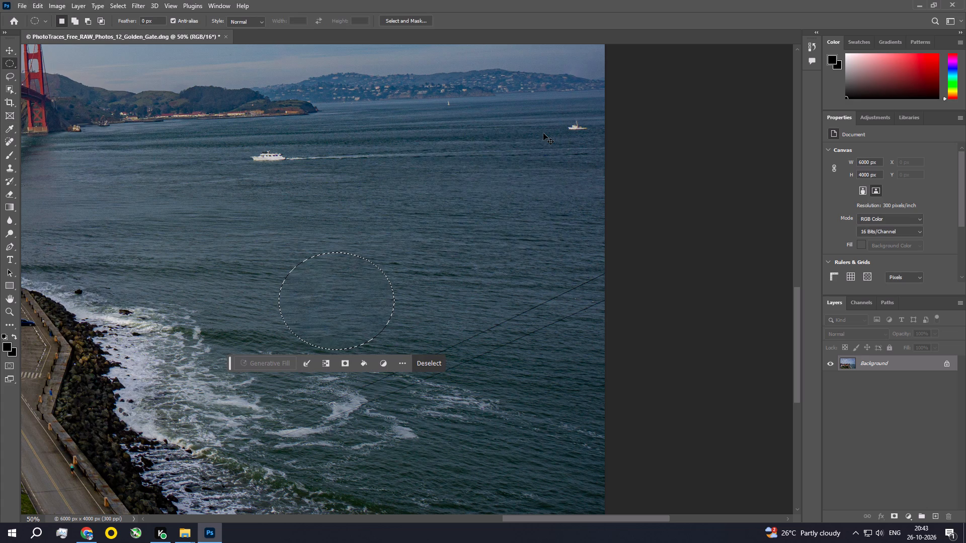
key(ctrl+d)
Apply a Photo Filter to the whole image using the custom blue colour 0064df at 14% density.
key(ctrl+0)
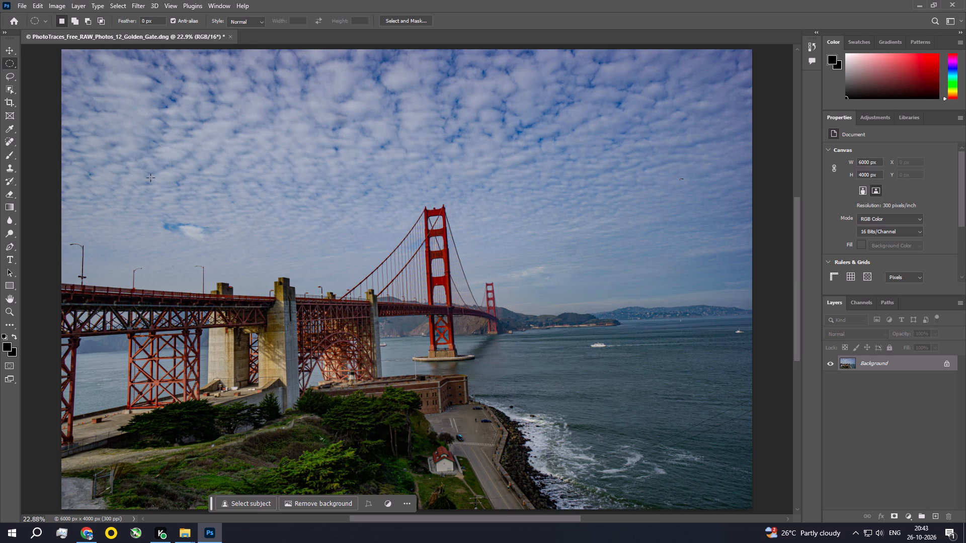
click(52, 0)
click(61, 28)
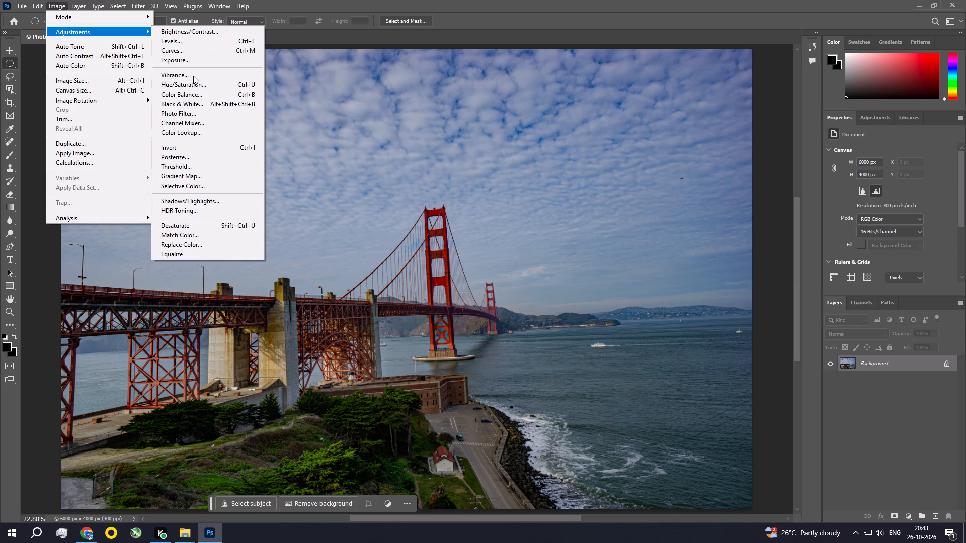
click(191, 109)
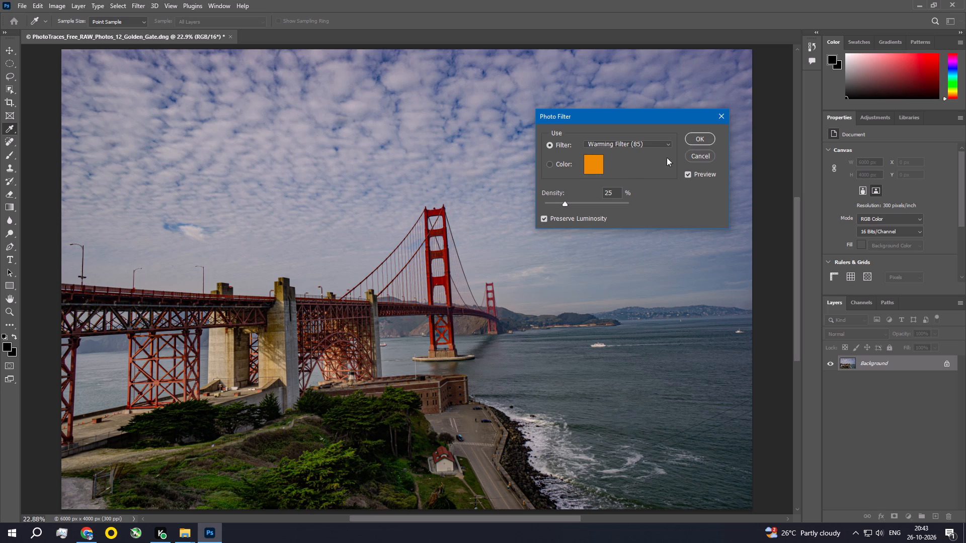
click(553, 167)
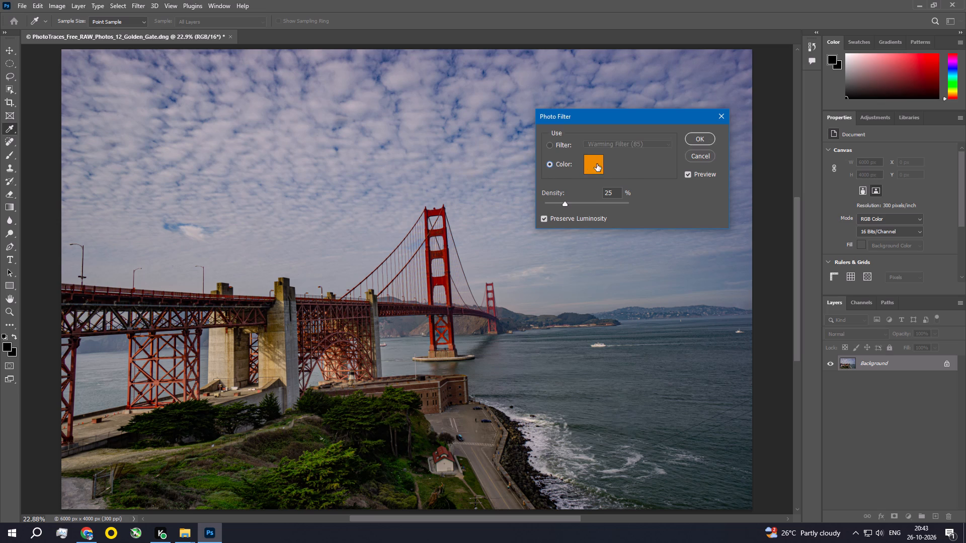
click(597, 164)
click(659, 170)
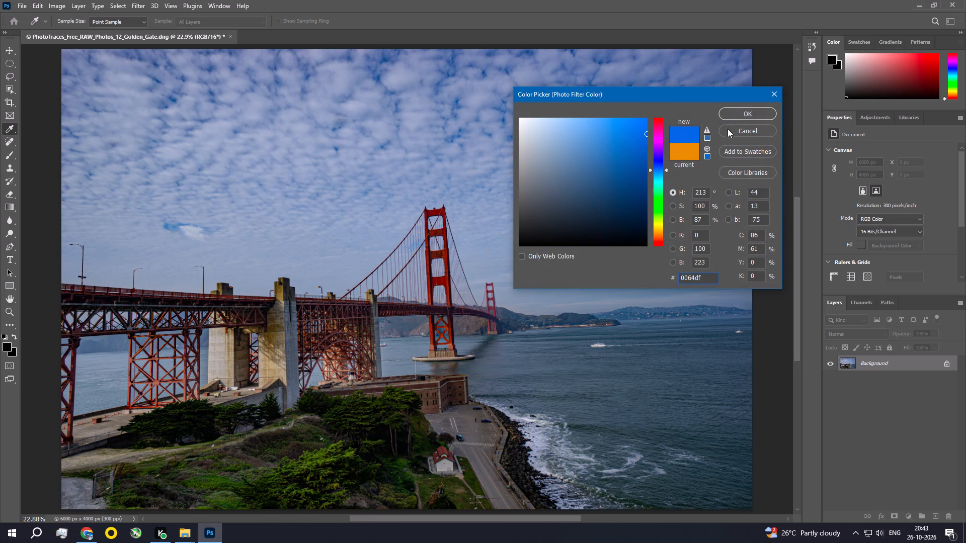
click(744, 114)
drag(570, 204, 580, 207)
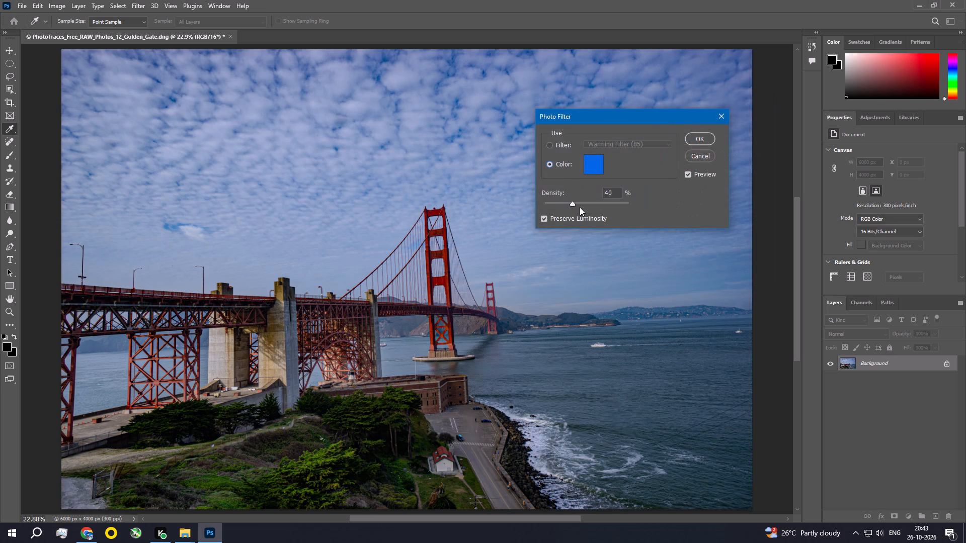
drag(580, 207, 554, 209)
drag(554, 209, 555, 209)
click(701, 141)
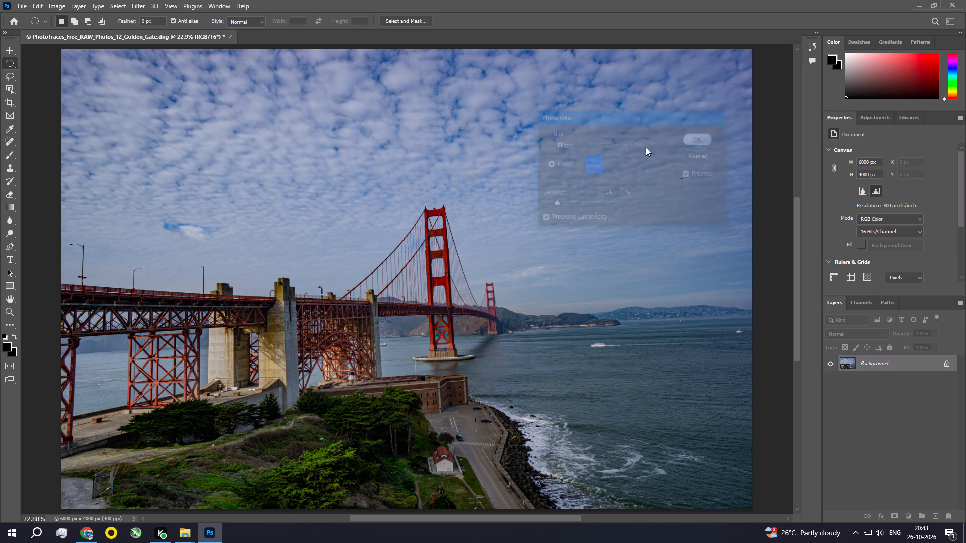
Apply an Exposure adjustment to the photo with the offset set to +0.0138.
click(80, 1)
click(67, 33)
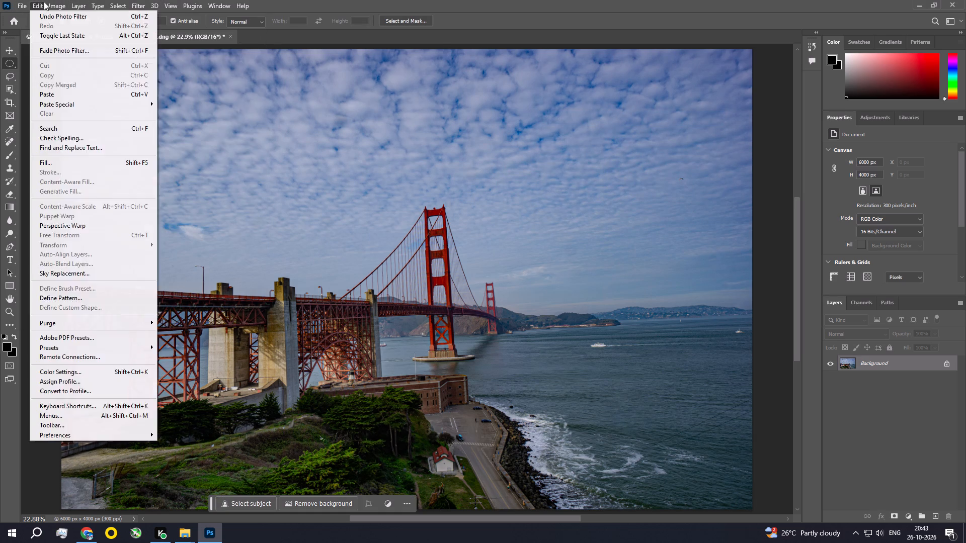
click(71, 34)
click(188, 57)
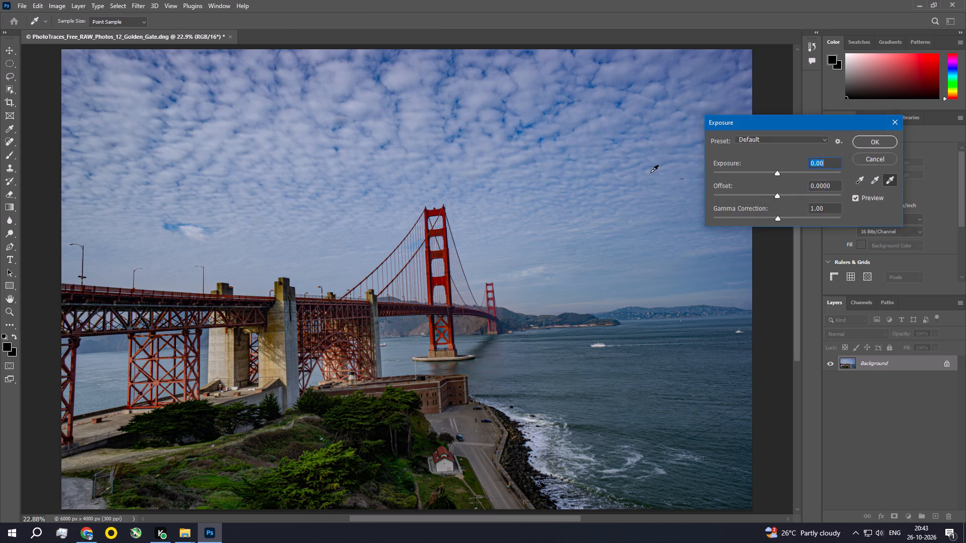
click(779, 194)
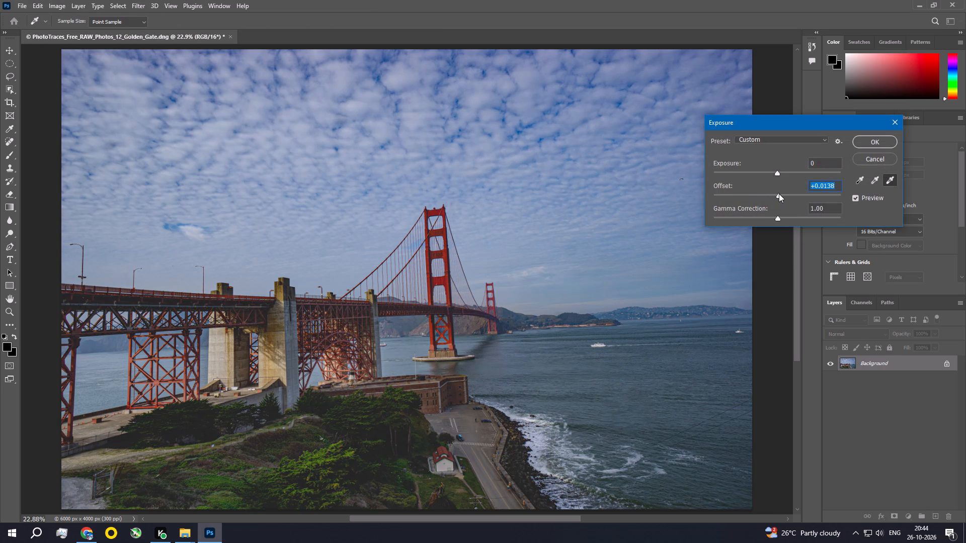
click(779, 194)
click(885, 138)
Save a JPEG copy of the Golden Gate photo in the download folder at maximum quality 12, progressive format.
key(ctrl+s)
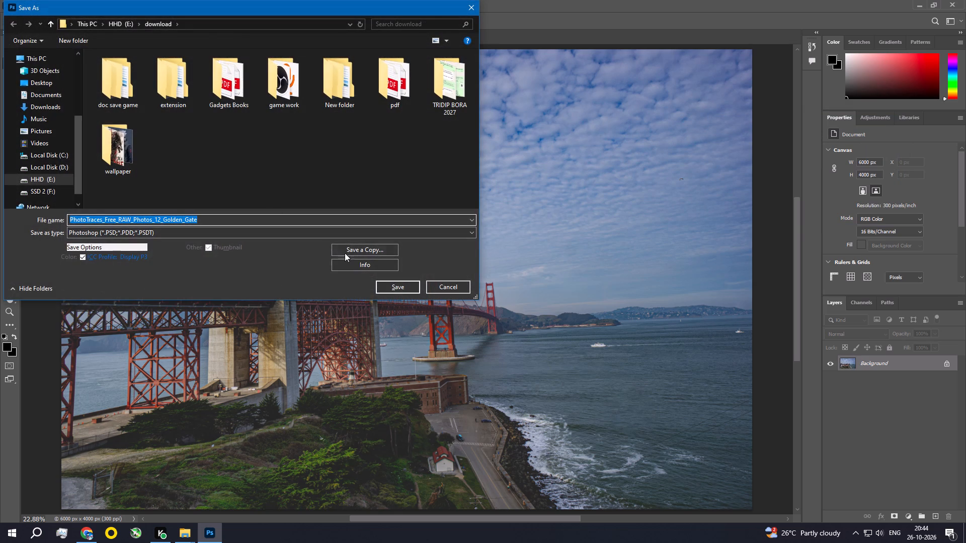
click(355, 252)
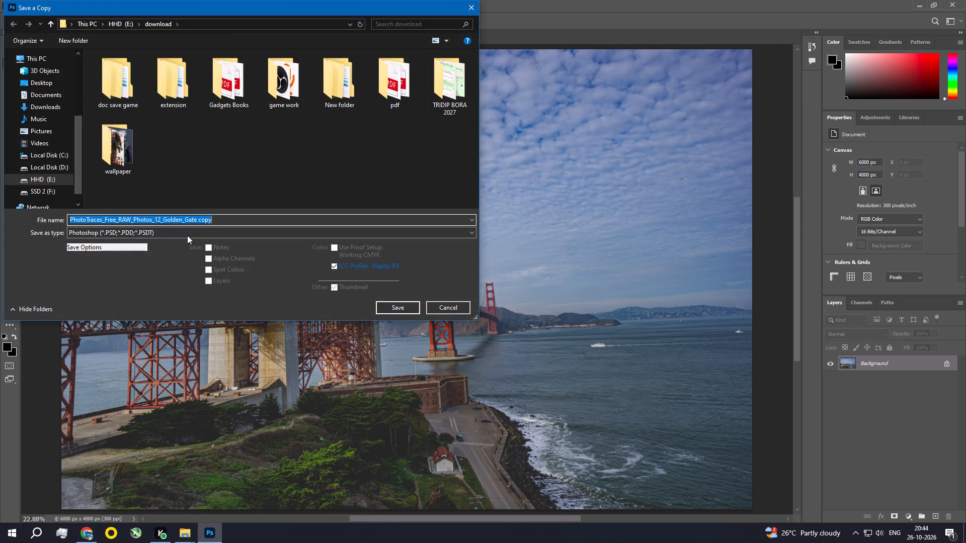
click(188, 235)
click(162, 281)
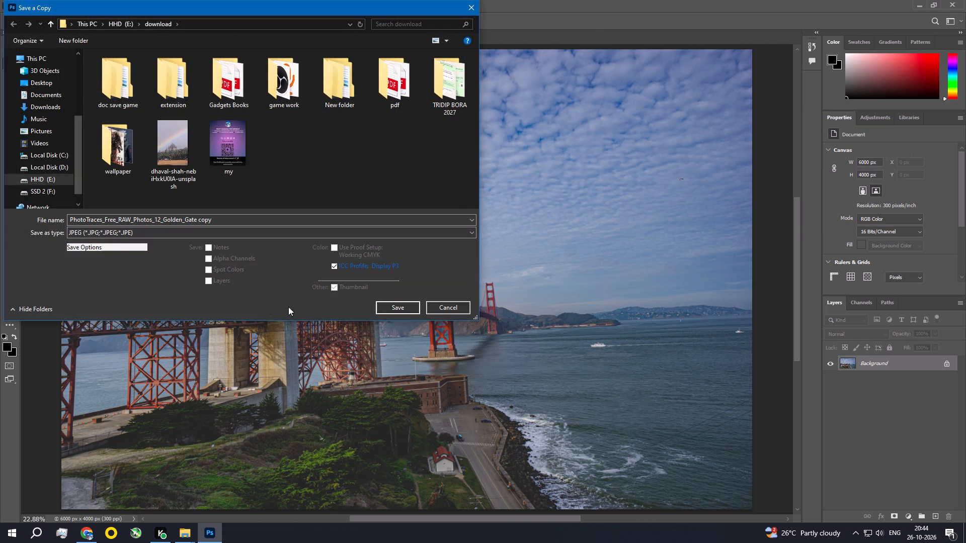
click(385, 307)
click(536, 130)
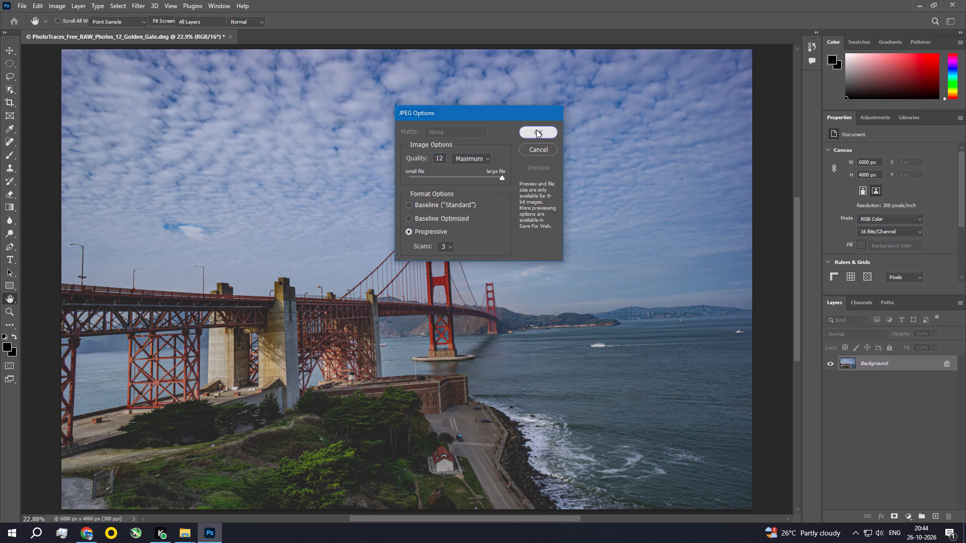
Examine the retouched water, shoreline, fort, bridge and sky up close, and the photo as a whole.
key(ctrl+space)
key(ctrl+space)
key(ctrl+space)
key(ctrl+space)
key(ctrl+space)
key(ctrl+space)
key(ctrl+space)
key(ctrl+space)
key(ctrl+space)
key(ctrl+space)
key(ctrl+space)
key(ctrl+space)
key(ctrl+space)
key(ctrl+space)
key(ctrl+space)
key(ctrl+space)
key(ctrl+space)
key(ctrl+space)
key(ctrl+space)
key(ctrl+space)
ctrl+double_click(462, 329)
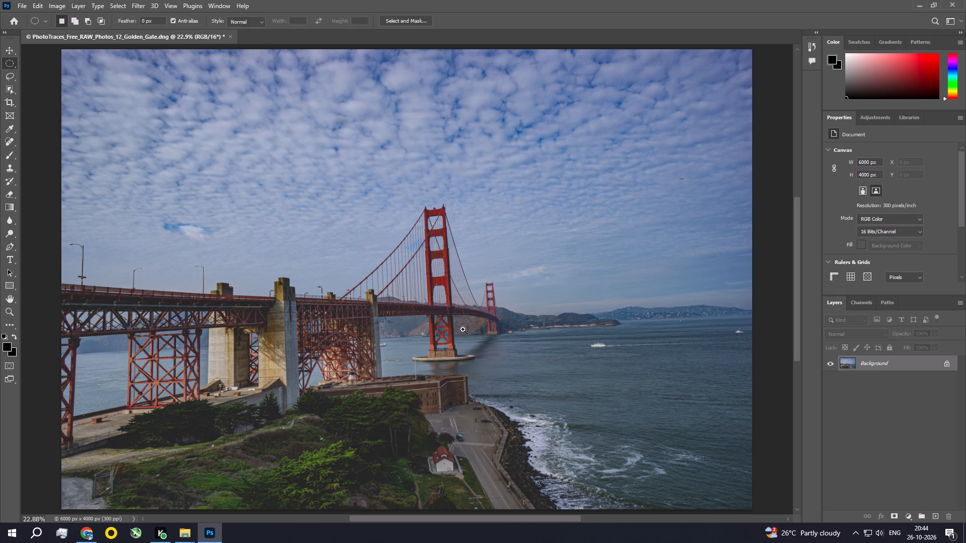
ctrl+click(463, 329)
drag(497, 355, 278, 201)
drag(285, 222, 296, 244)
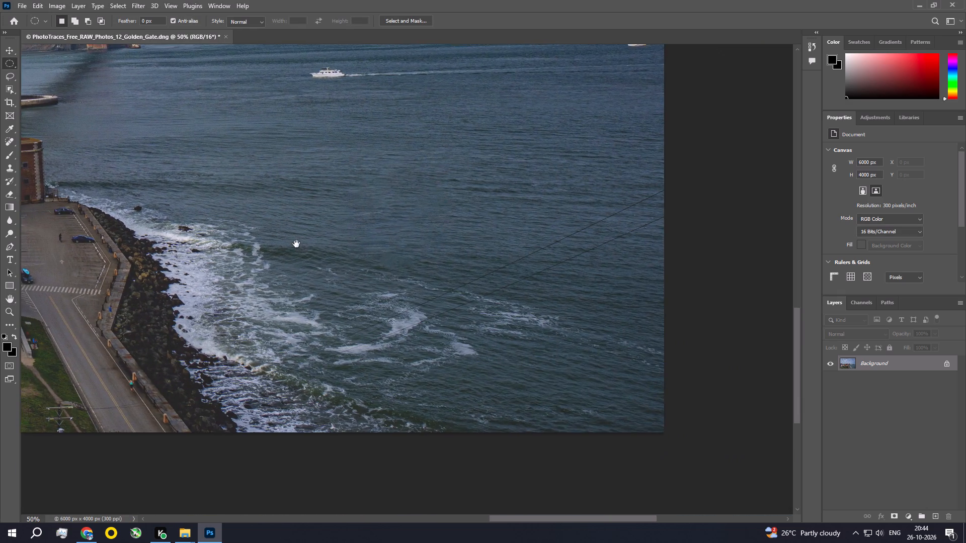
drag(296, 244, 551, 356)
drag(563, 356, 549, 217)
drag(540, 261, 554, 317)
drag(421, 219, 430, 323)
drag(395, 249, 413, 268)
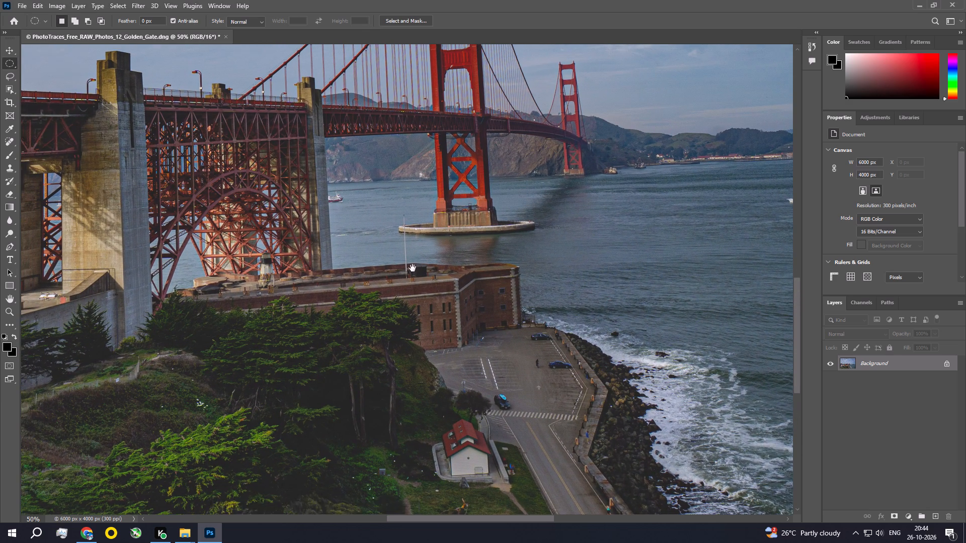
drag(413, 268, 509, 279)
drag(523, 251, 404, 373)
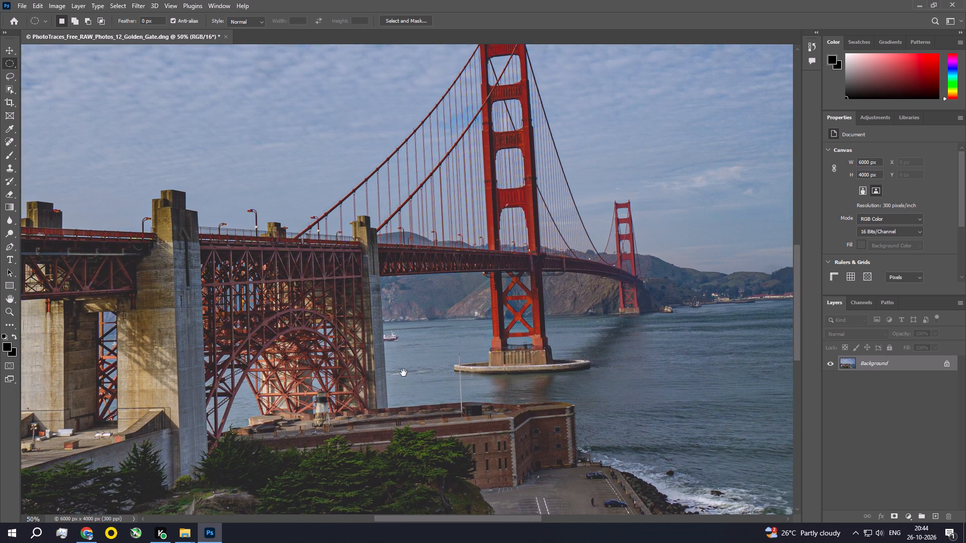
drag(404, 373, 411, 423)
click(411, 418)
alt+triple_click(413, 348)
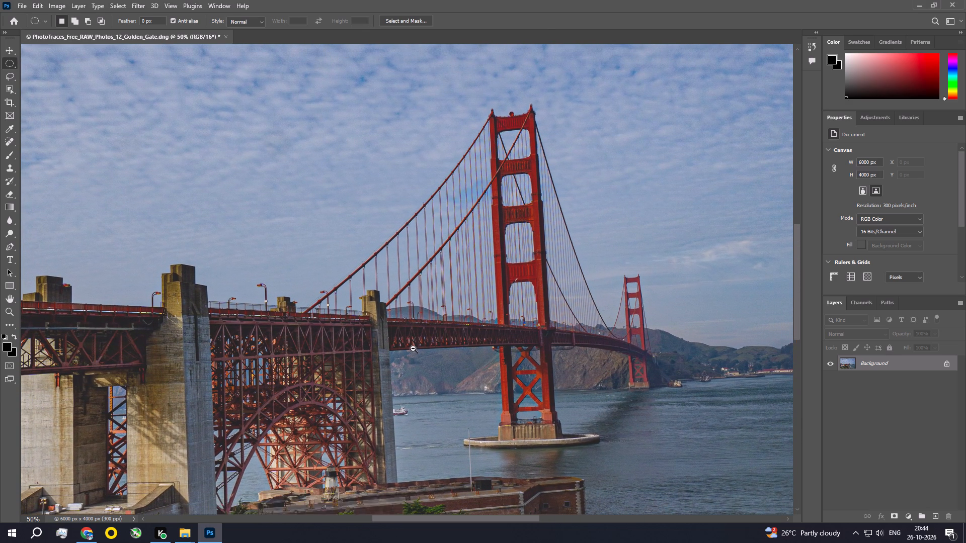
alt+click(413, 348)
drag(419, 340, 411, 275)
Close the Golden Gate DNG document without saving its changes.
click(233, 36)
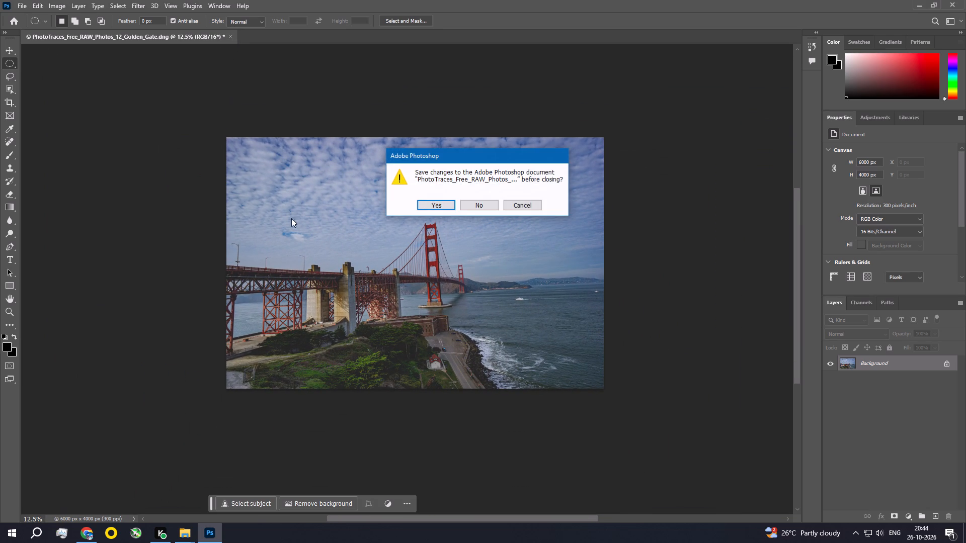
click(479, 200)
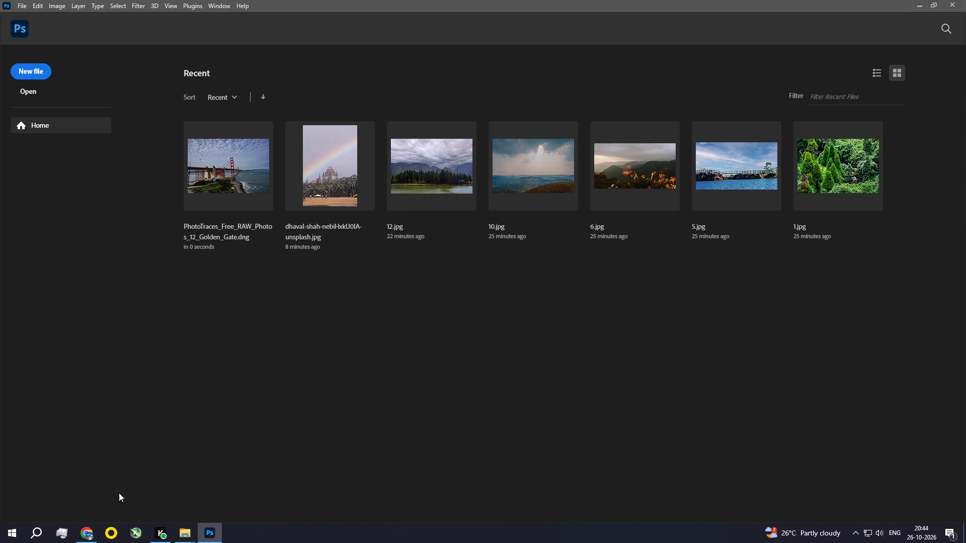
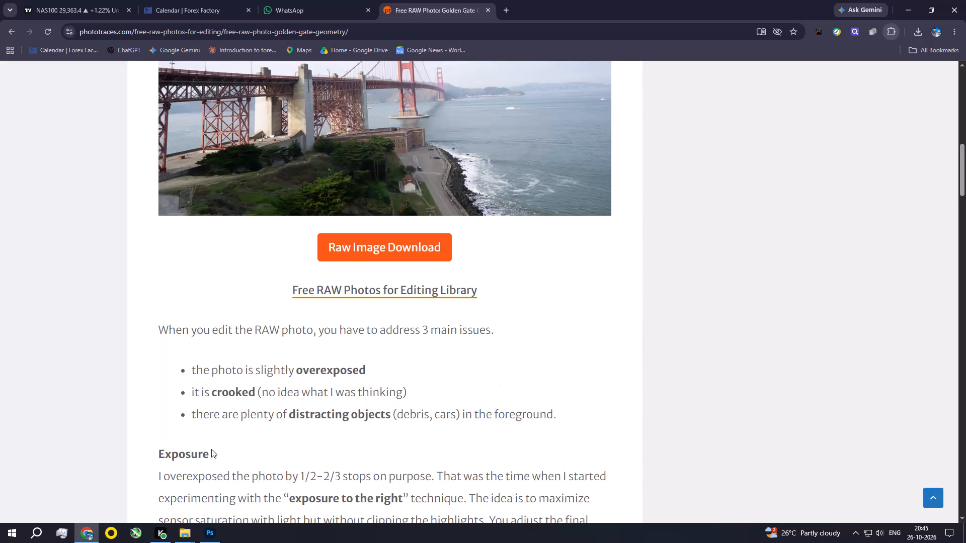
In Chrome, read the Golden Gate RAW photo article's notes on exposure, geometry of the shot and cleaning.
scroll(736, 293, down, 2)
scroll(363, 312, down, 5)
scroll(372, 318, up, 1)
scroll(372, 318, down, 1)
scroll(372, 319, up, 3)
scroll(375, 319, down, 3)
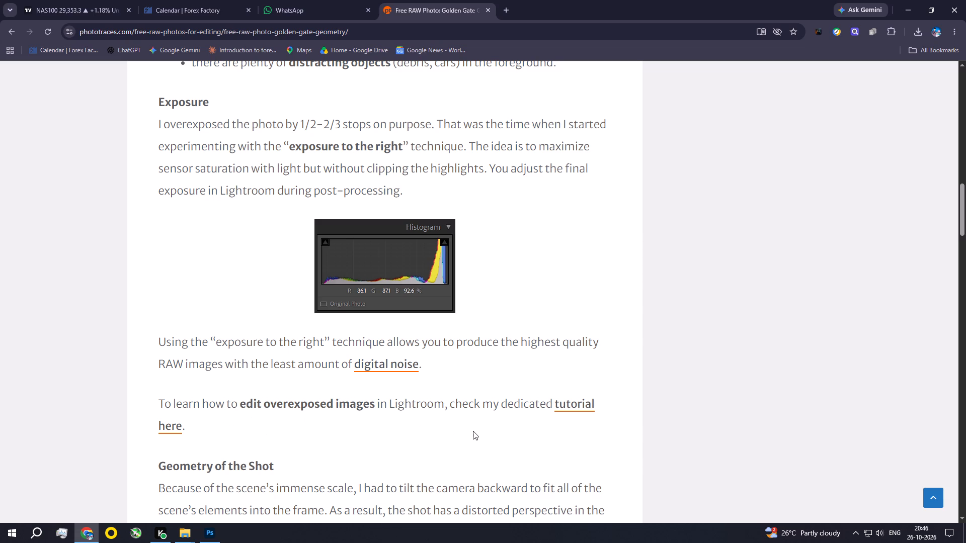
scroll(483, 423, down, 1)
scroll(483, 423, up, 3)
scroll(483, 423, down, 1)
scroll(483, 423, up, 1)
scroll(483, 423, down, 2)
scroll(483, 423, up, 1)
scroll(483, 423, down, 4)
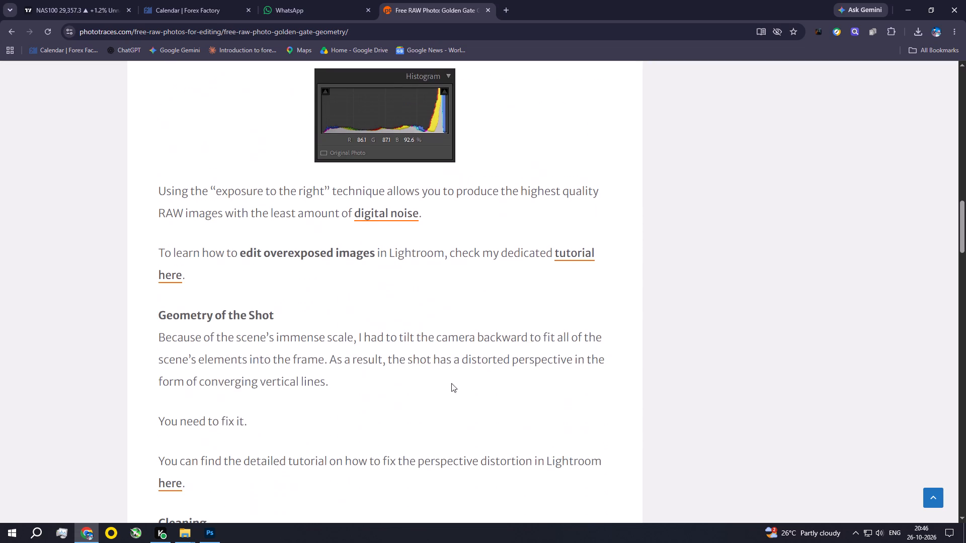
scroll(320, 356, down, 2)
scroll(311, 354, up, 1)
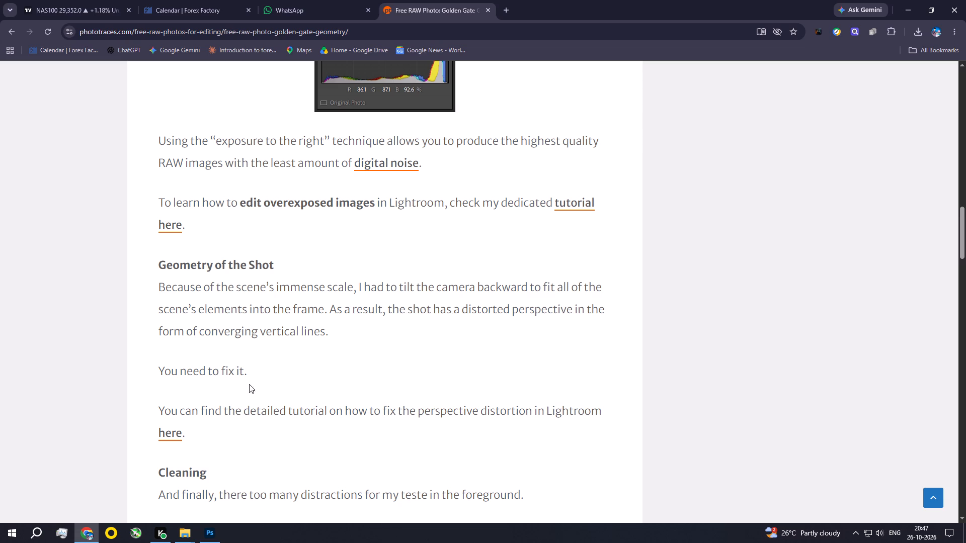
scroll(300, 386, down, 2)
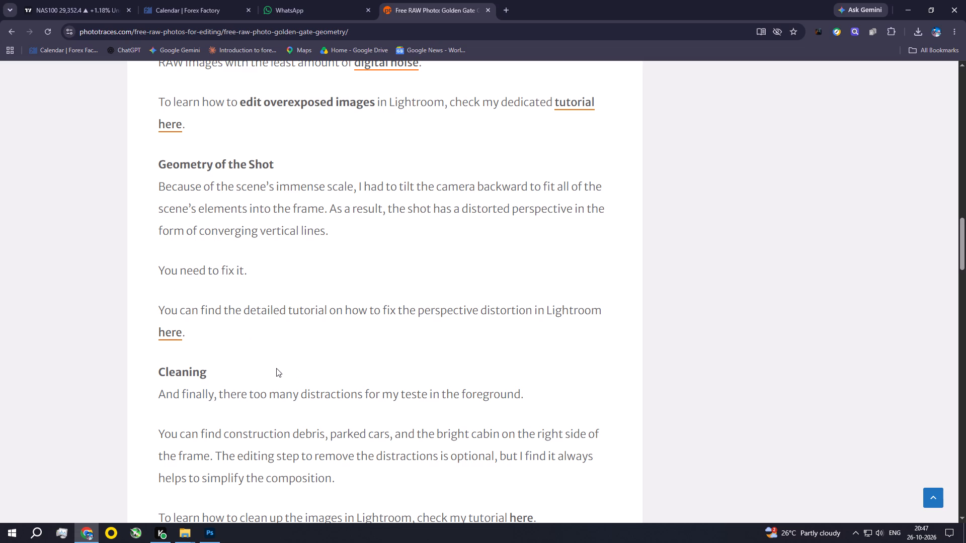
scroll(276, 368, down, 2)
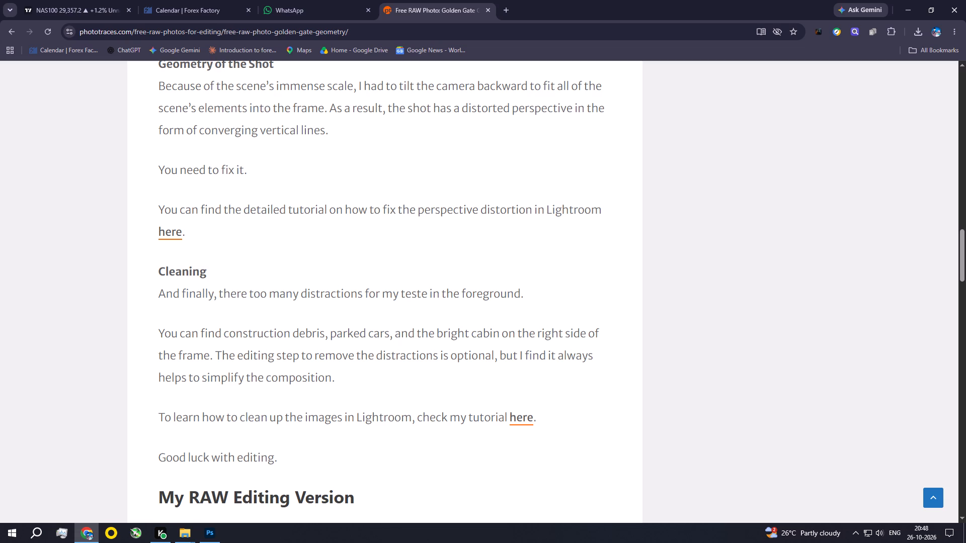
Examine the author's edited version of the Golden Gate photo and read the description of the editing steps used.
scroll(279, 402, down, 9)
scroll(278, 401, up, 3)
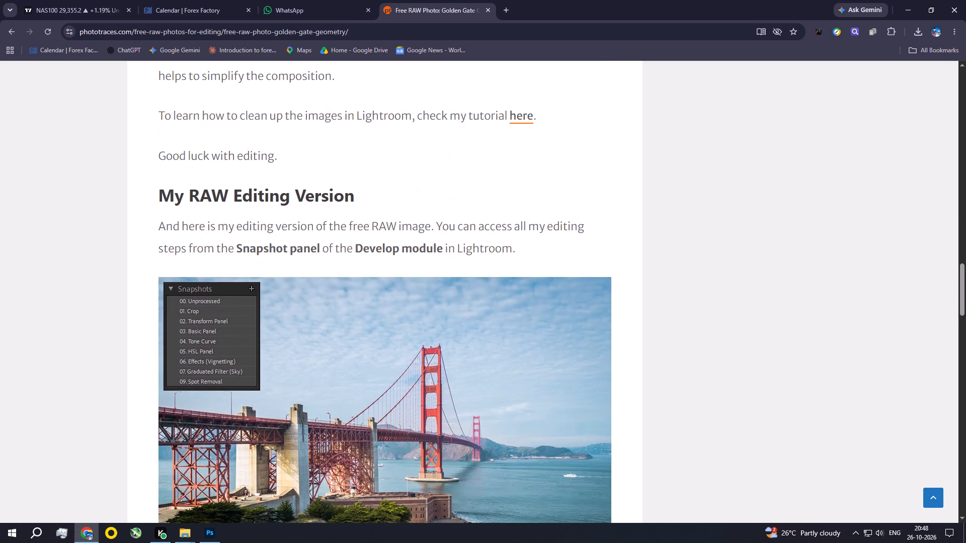
scroll(278, 401, down, 2)
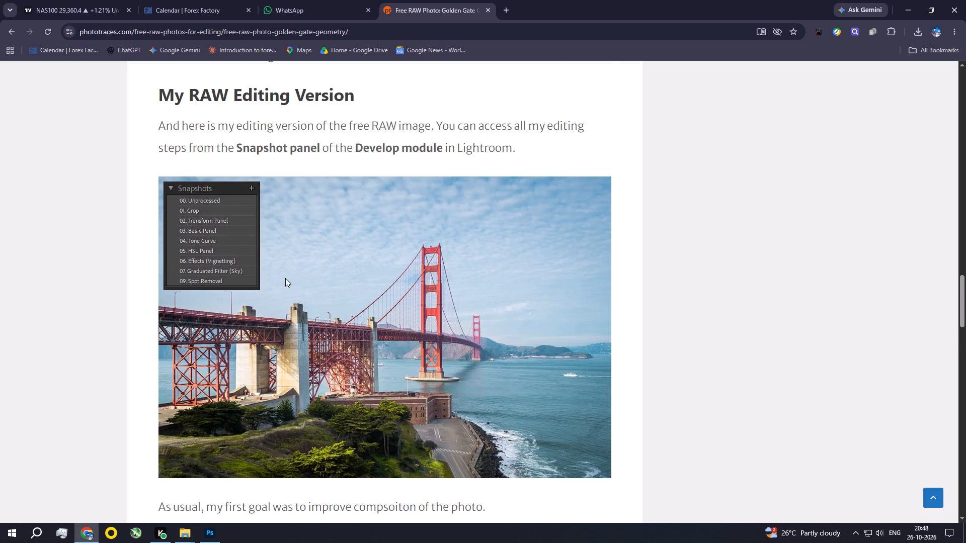
scroll(285, 279, down, 3)
scroll(286, 283, up, 2)
scroll(286, 283, down, 2)
scroll(286, 283, up, 1)
scroll(286, 283, down, 5)
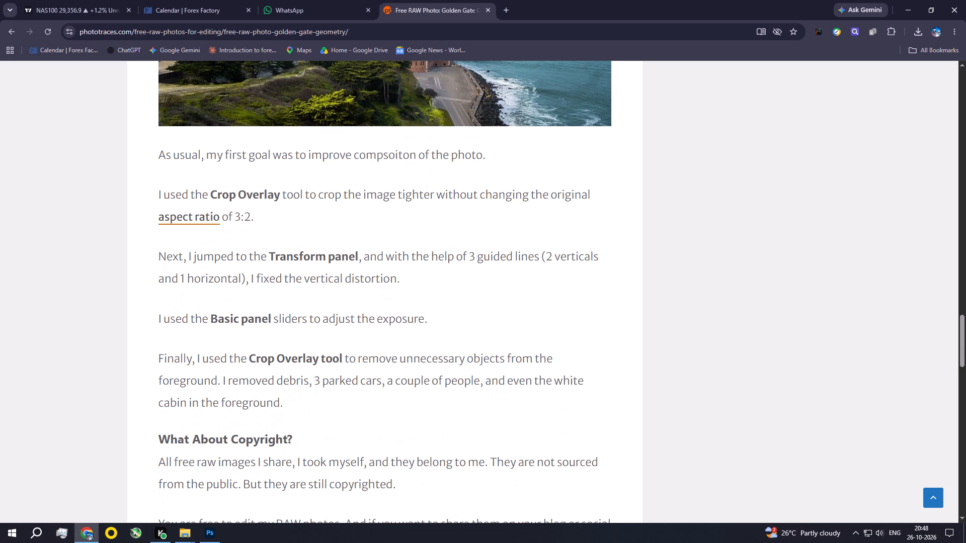
scroll(215, 184, down, 1)
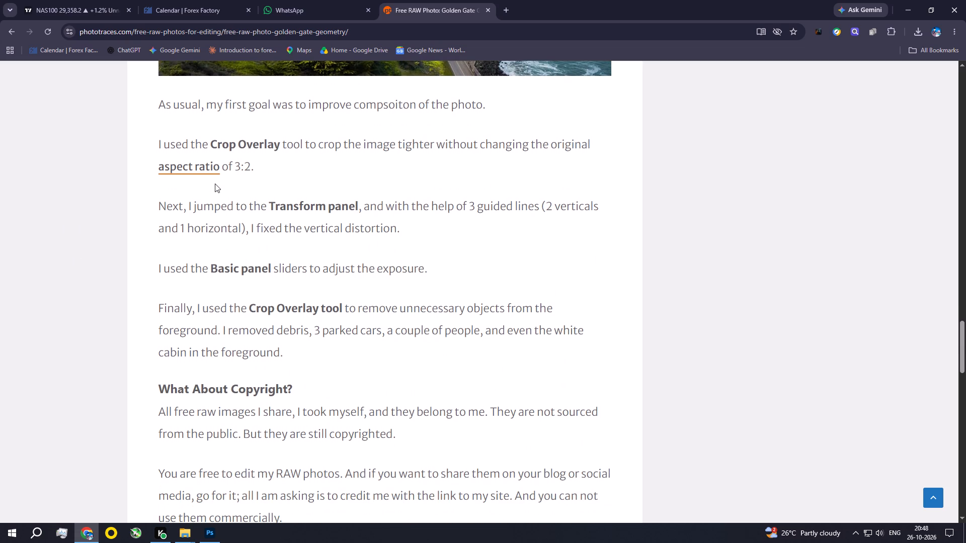
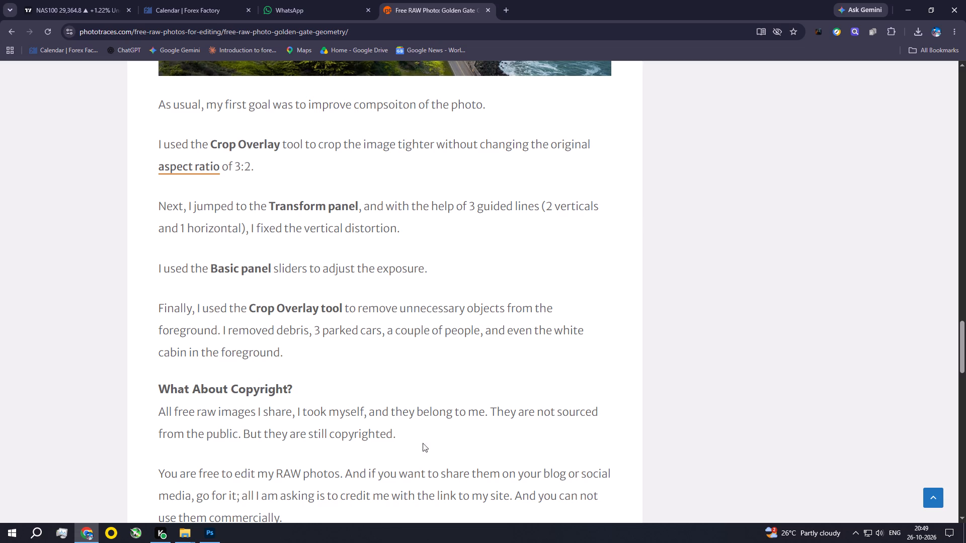
Read the rest of the article's editing description and its copyright terms for sharing the RAW photos.
scroll(414, 467, down, 1)
scroll(414, 467, up, 4)
scroll(414, 467, down, 5)
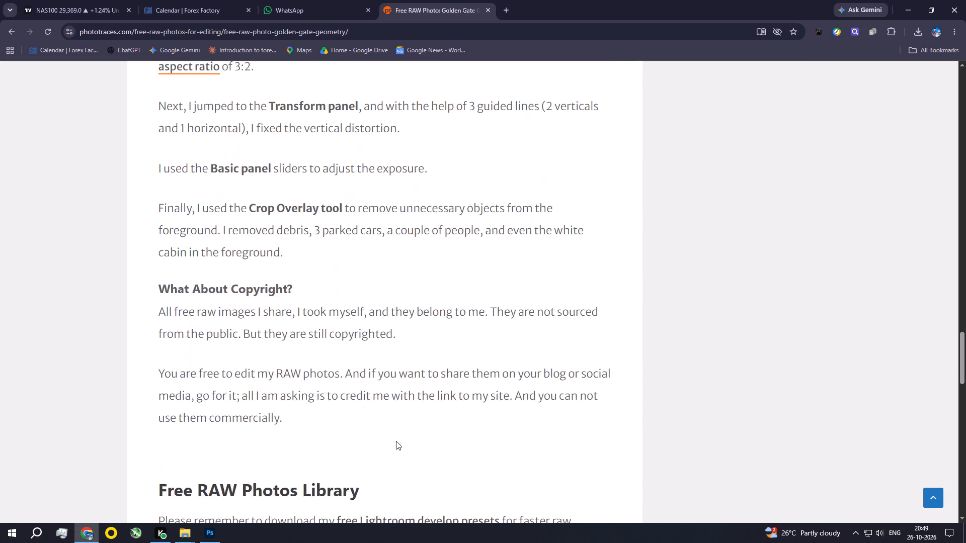
scroll(409, 437, down, 6)
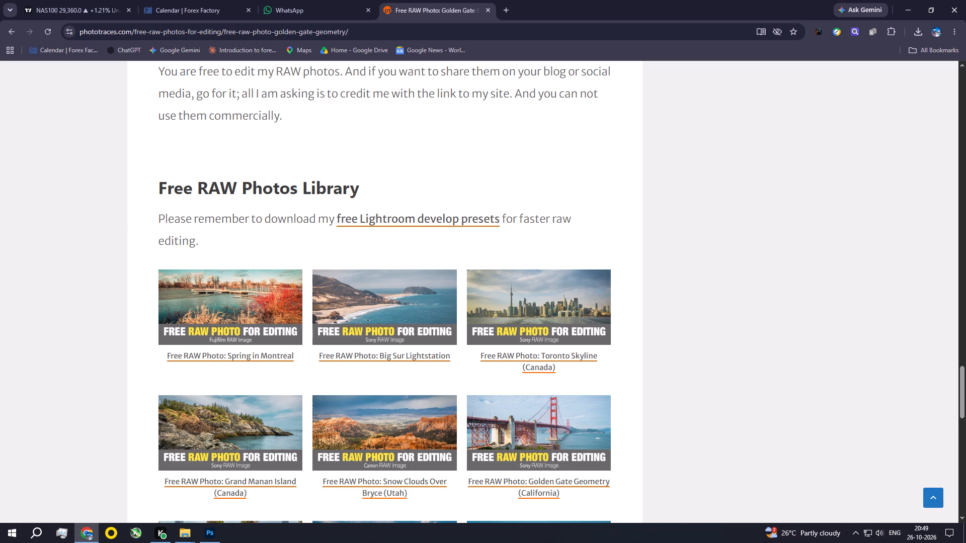
Browse the Free RAW Photos Library thumbnails at the end of the article for another photo to edit.
scroll(228, 251, down, 6)
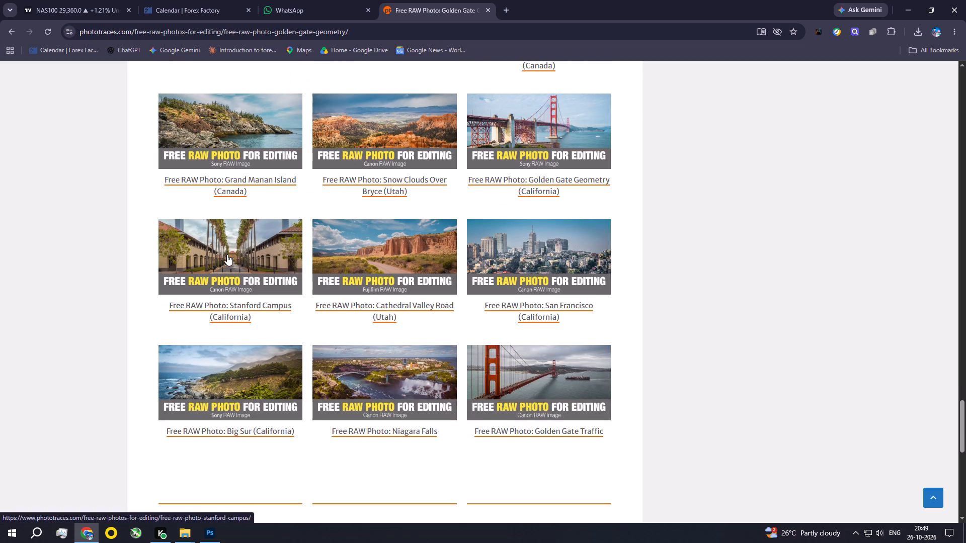
scroll(228, 254, up, 6)
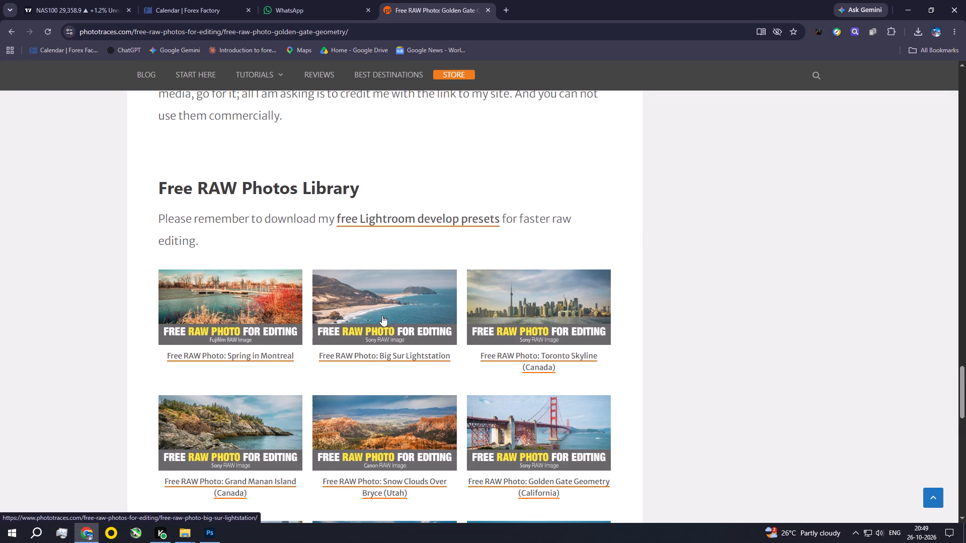
scroll(547, 313, down, 2)
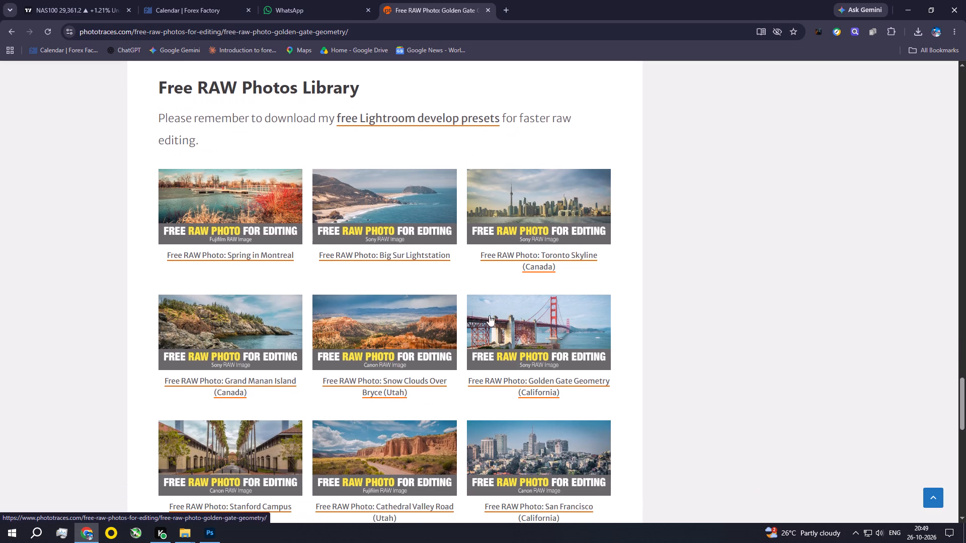
scroll(218, 328, down, 1)
scroll(218, 328, up, 2)
scroll(218, 328, down, 1)
scroll(218, 328, up, 1)
scroll(218, 328, down, 1)
scroll(218, 328, up, 1)
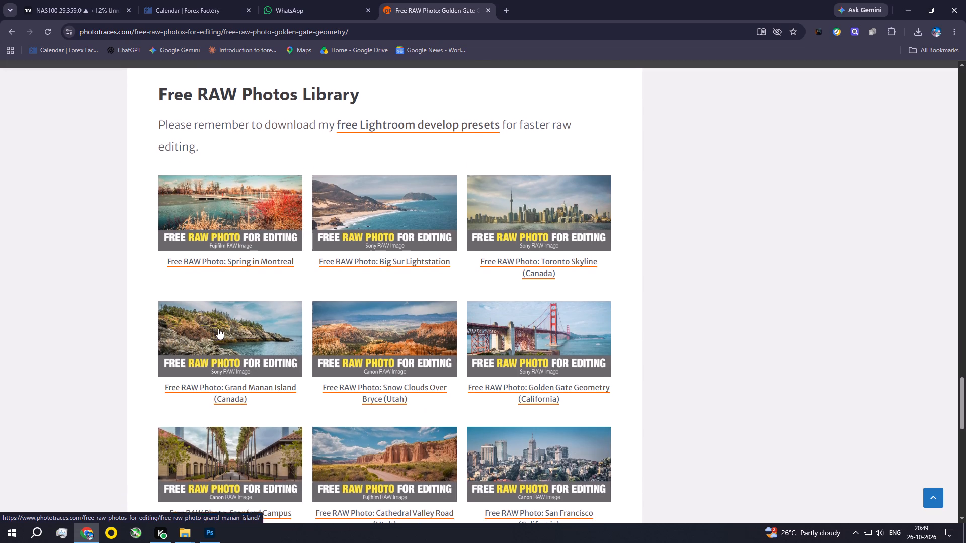
scroll(252, 336, down, 5)
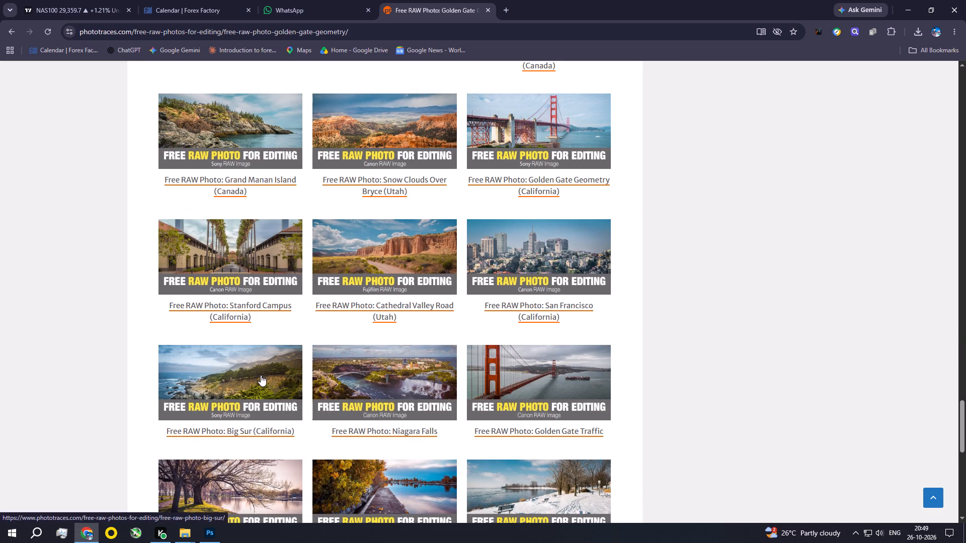
scroll(281, 385, down, 1)
scroll(283, 386, up, 2)
scroll(283, 386, down, 6)
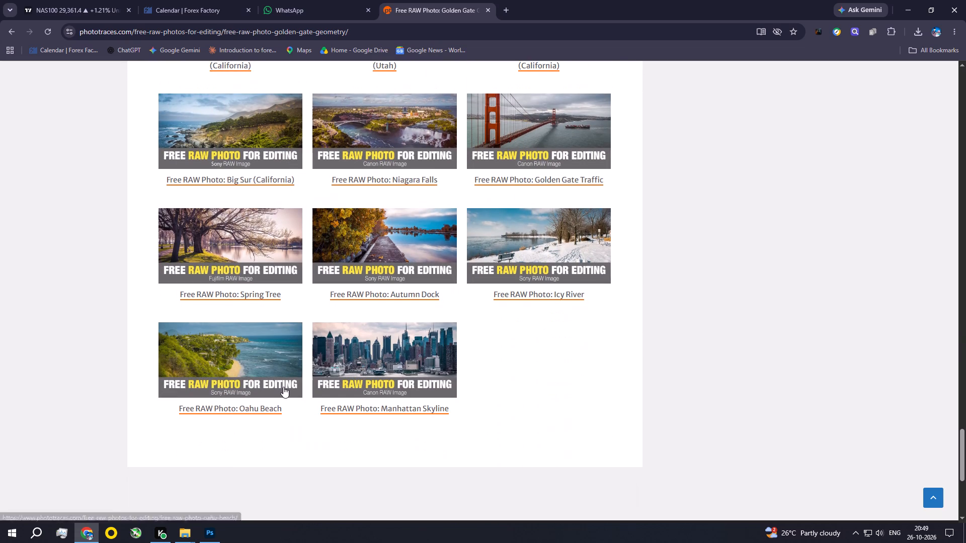
Open the Icy River free RAW photo page from the library and download its raw image.
click(549, 253)
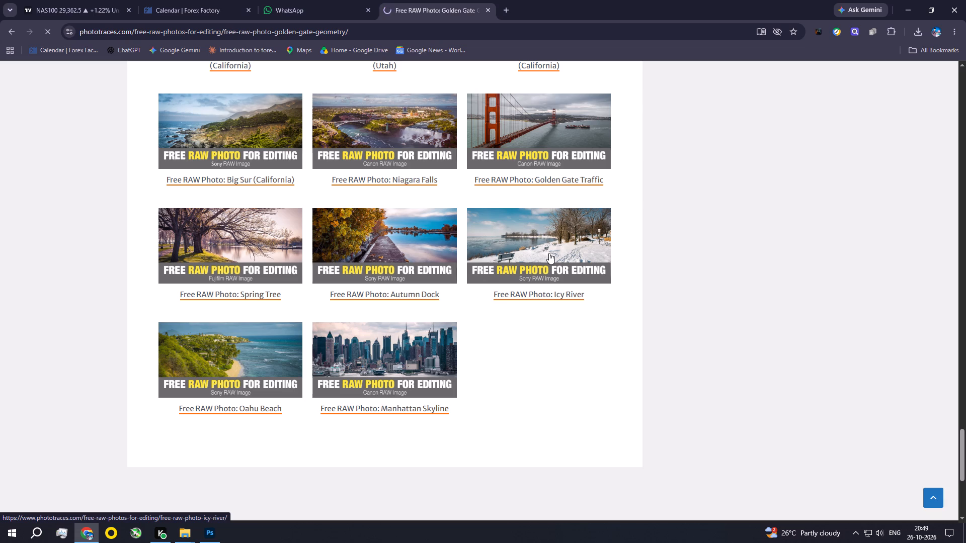
scroll(511, 261, down, 6)
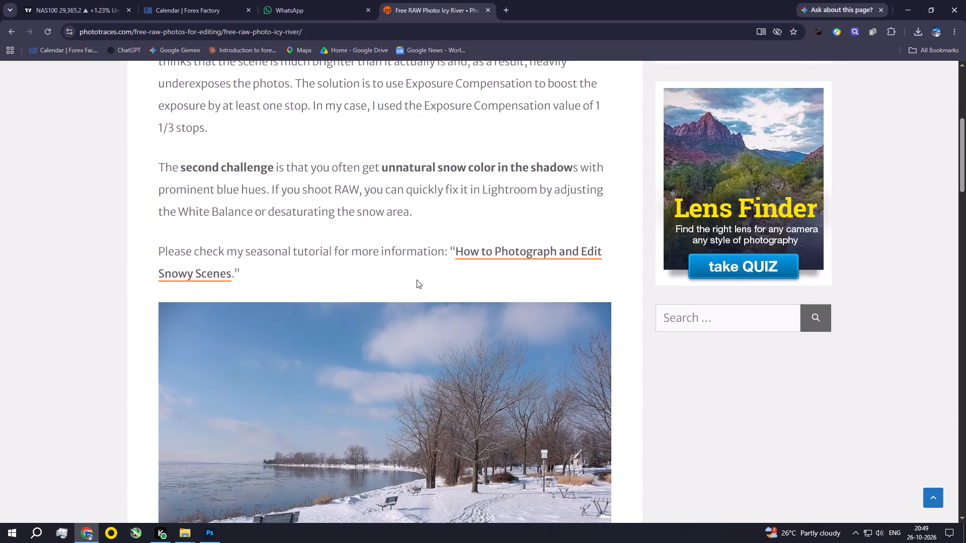
scroll(416, 280, down, 5)
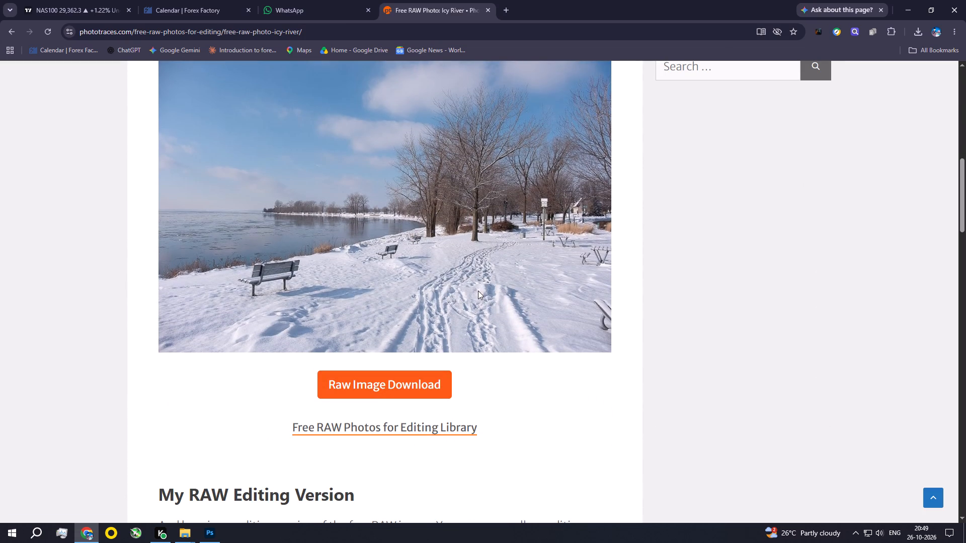
click(394, 386)
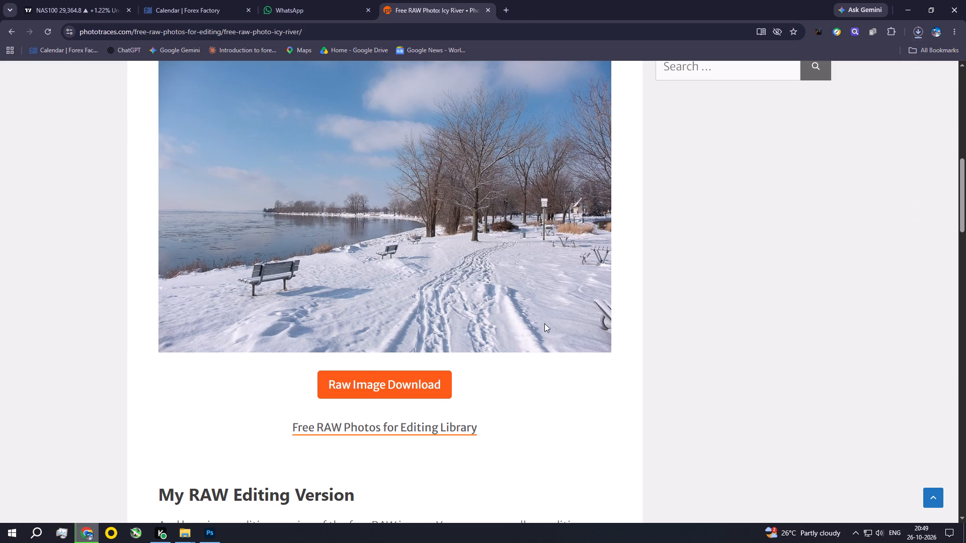
Locate the downloaded Icy River DNG in its folder and open it in Photoshop for Camera Raw editing.
click(917, 32)
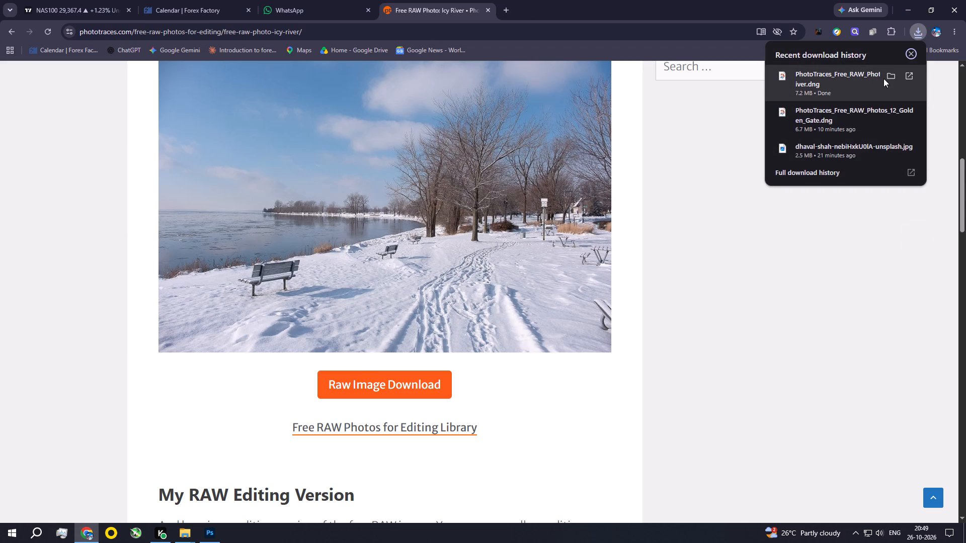
click(890, 78)
drag(112, 165, 260, 256)
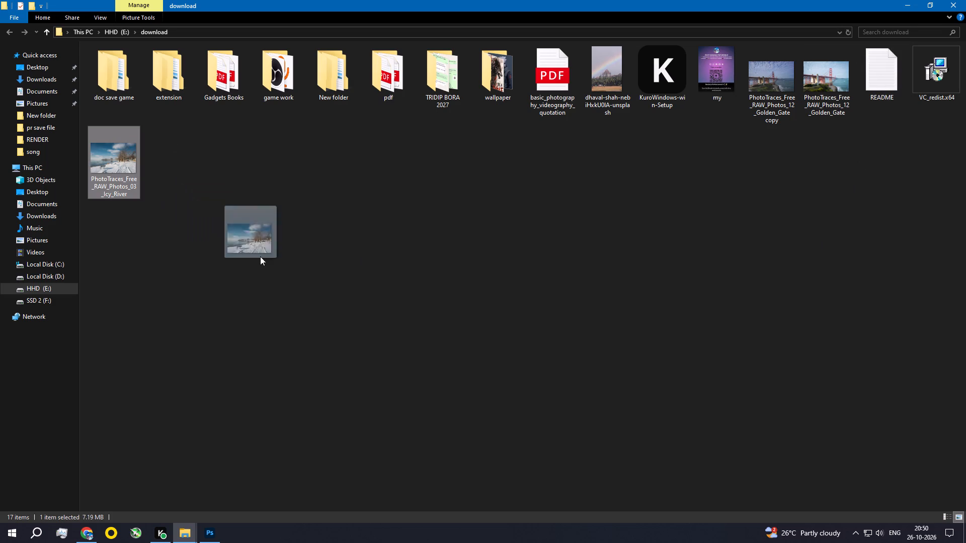
drag(260, 256, 369, 335)
key(z)
key(alt+Tab)
key(alt+Tab)
key(alt+Tab)
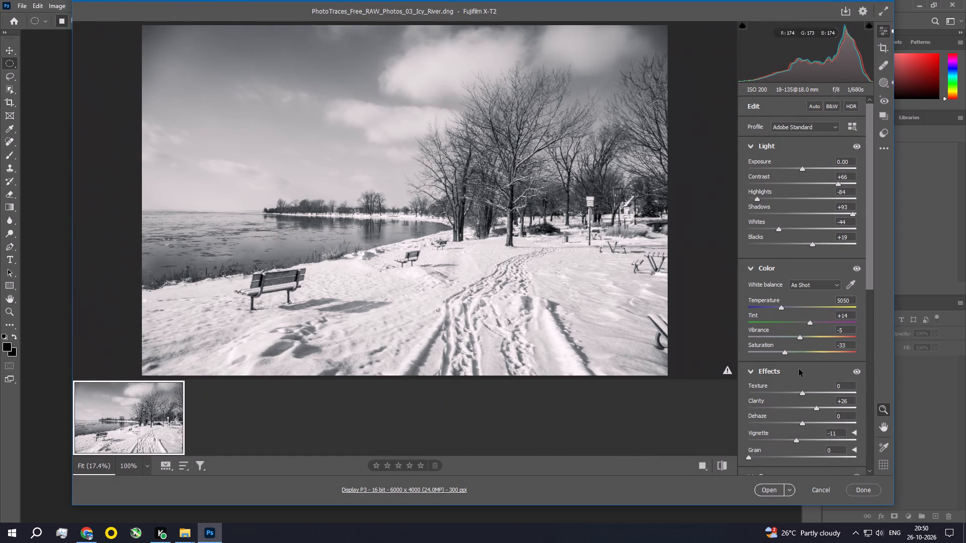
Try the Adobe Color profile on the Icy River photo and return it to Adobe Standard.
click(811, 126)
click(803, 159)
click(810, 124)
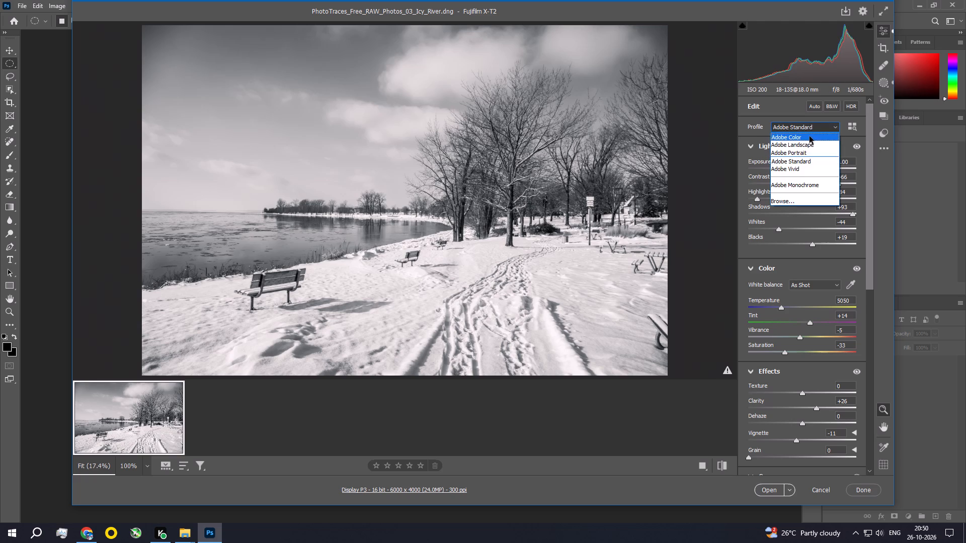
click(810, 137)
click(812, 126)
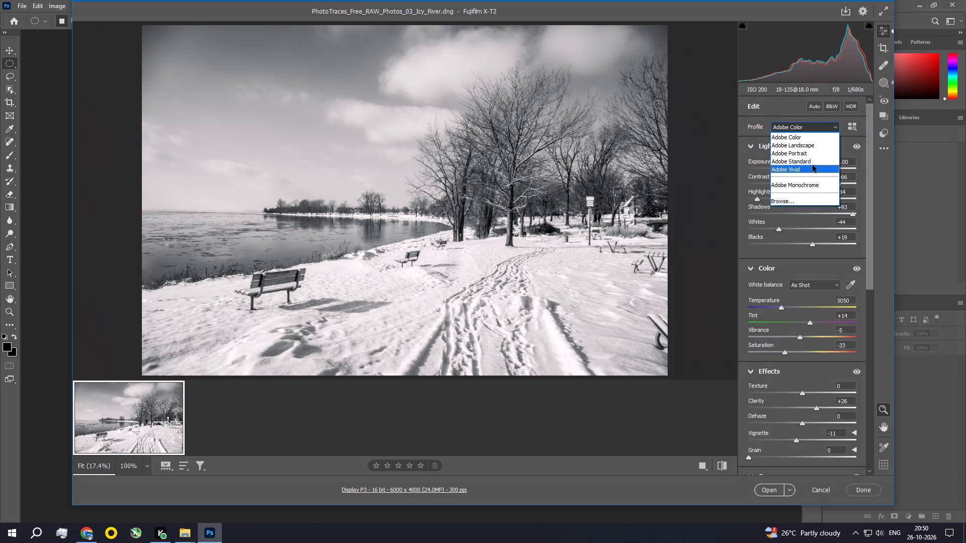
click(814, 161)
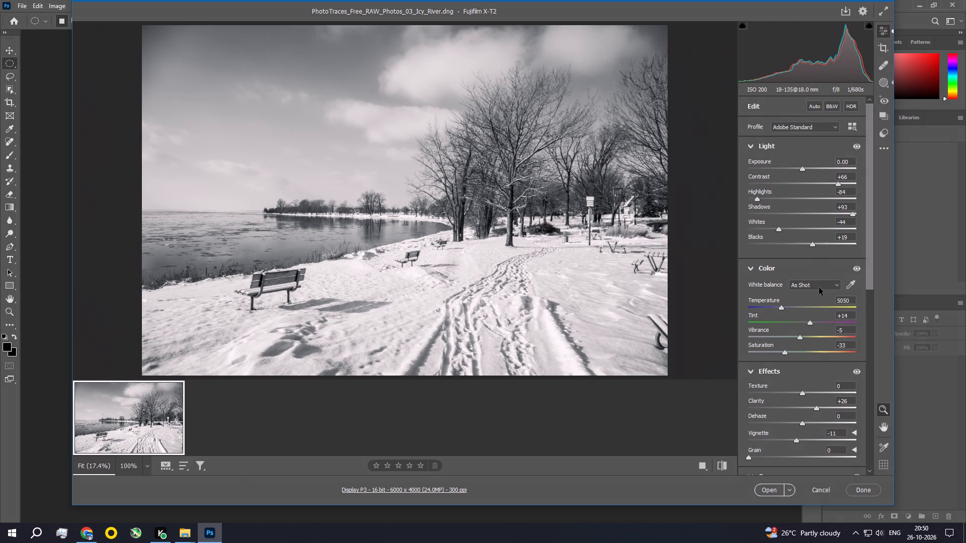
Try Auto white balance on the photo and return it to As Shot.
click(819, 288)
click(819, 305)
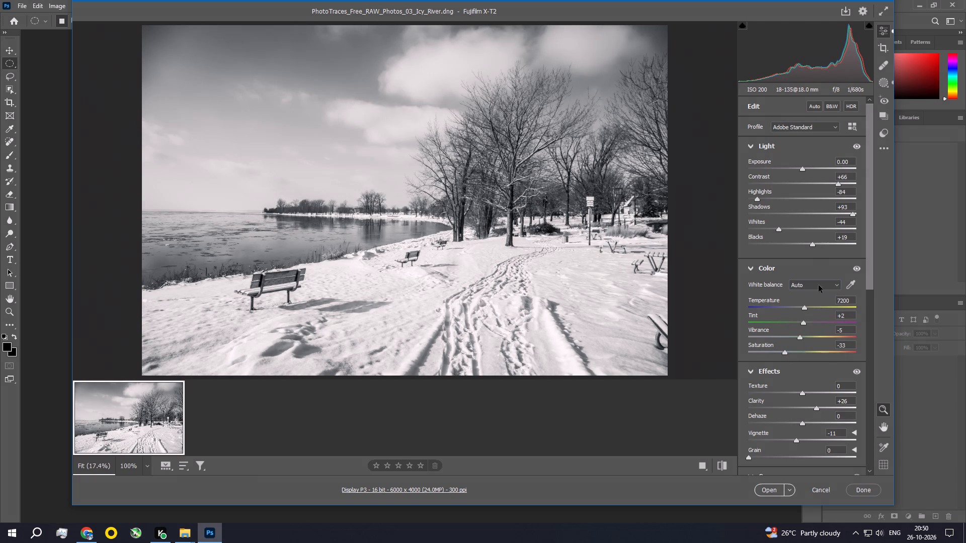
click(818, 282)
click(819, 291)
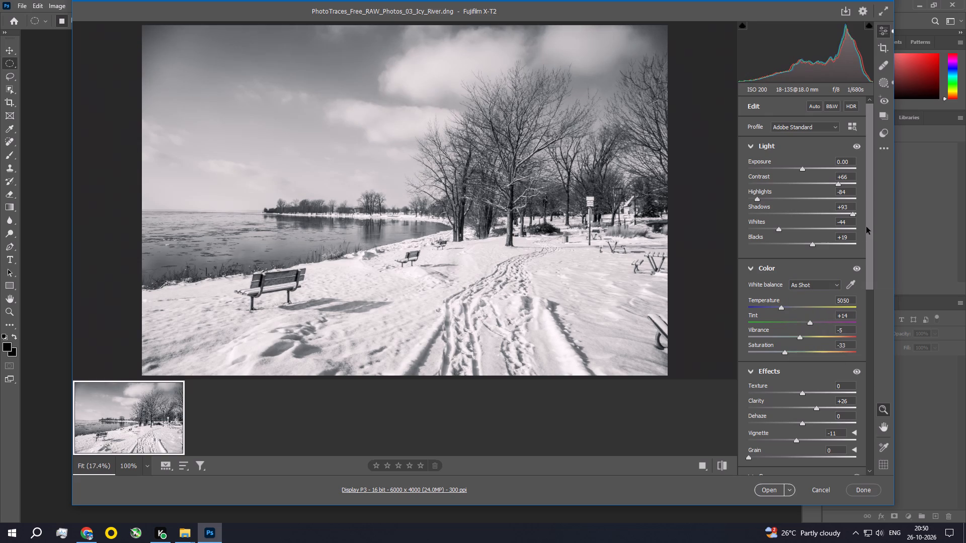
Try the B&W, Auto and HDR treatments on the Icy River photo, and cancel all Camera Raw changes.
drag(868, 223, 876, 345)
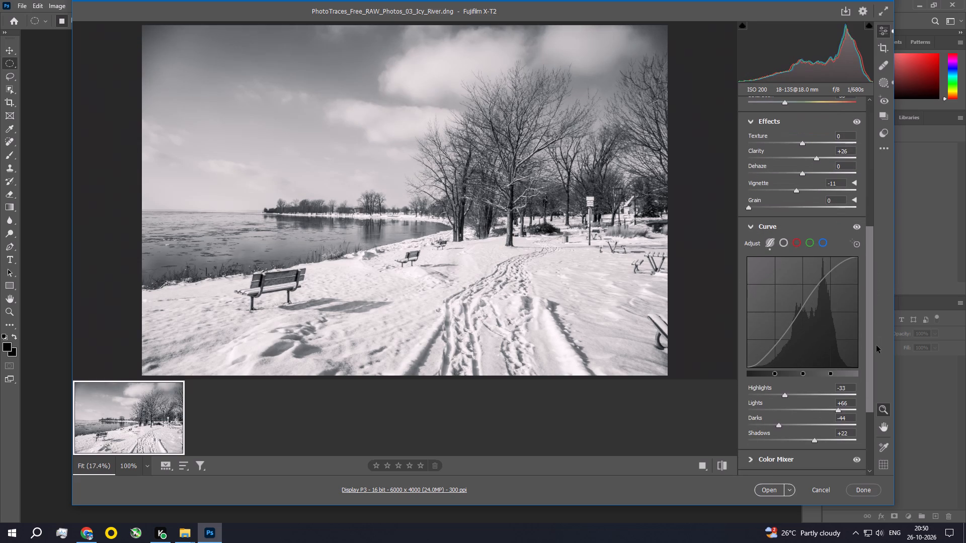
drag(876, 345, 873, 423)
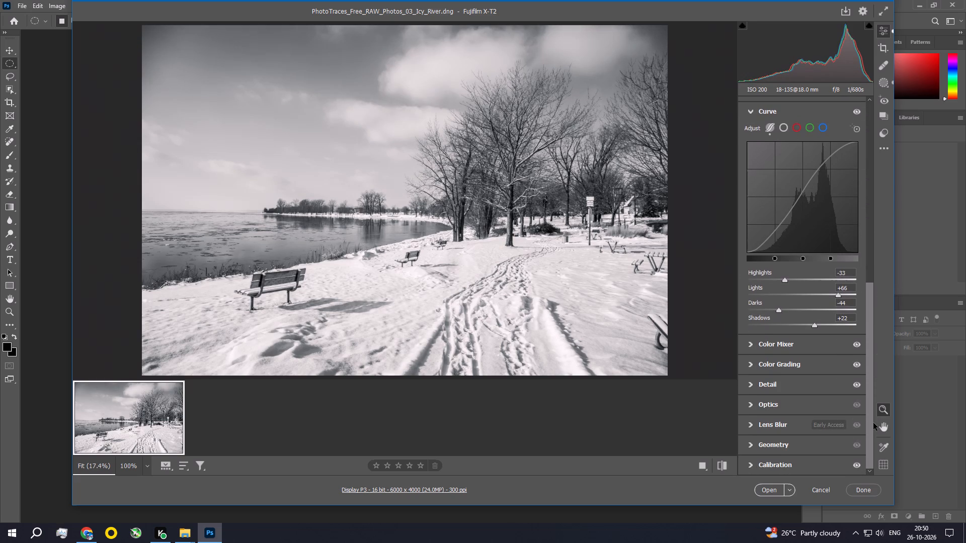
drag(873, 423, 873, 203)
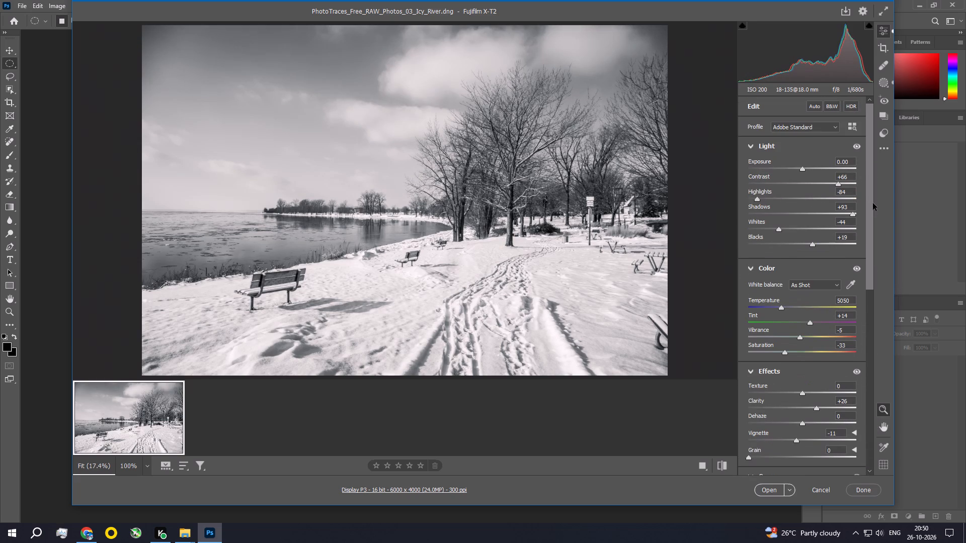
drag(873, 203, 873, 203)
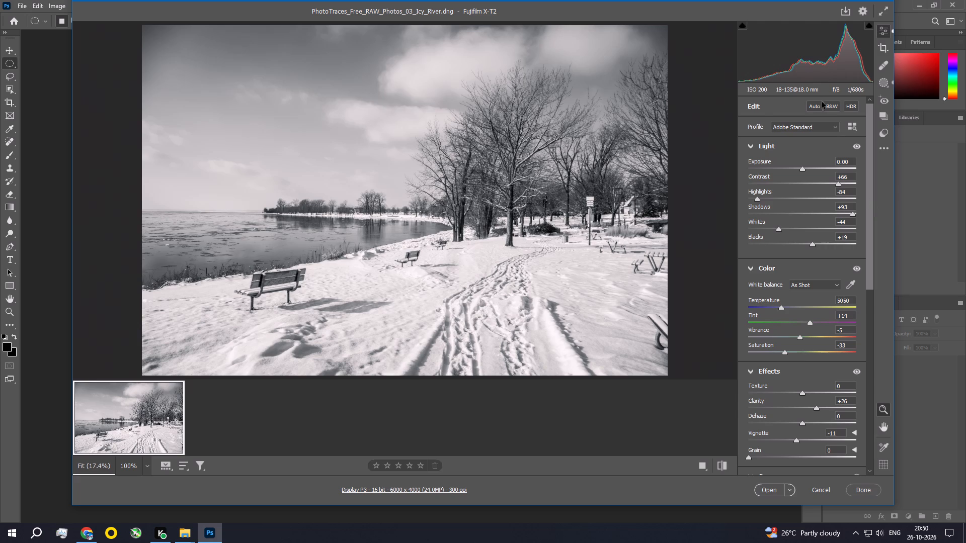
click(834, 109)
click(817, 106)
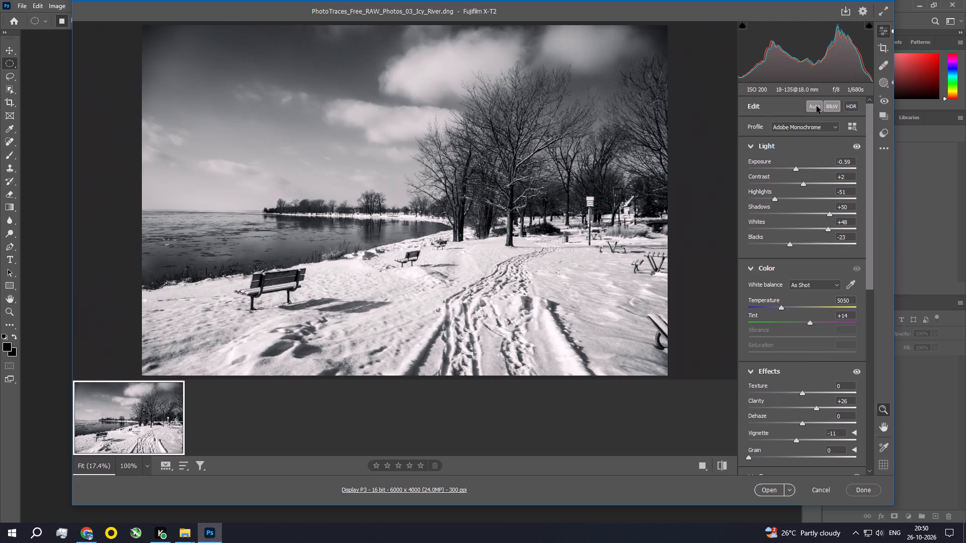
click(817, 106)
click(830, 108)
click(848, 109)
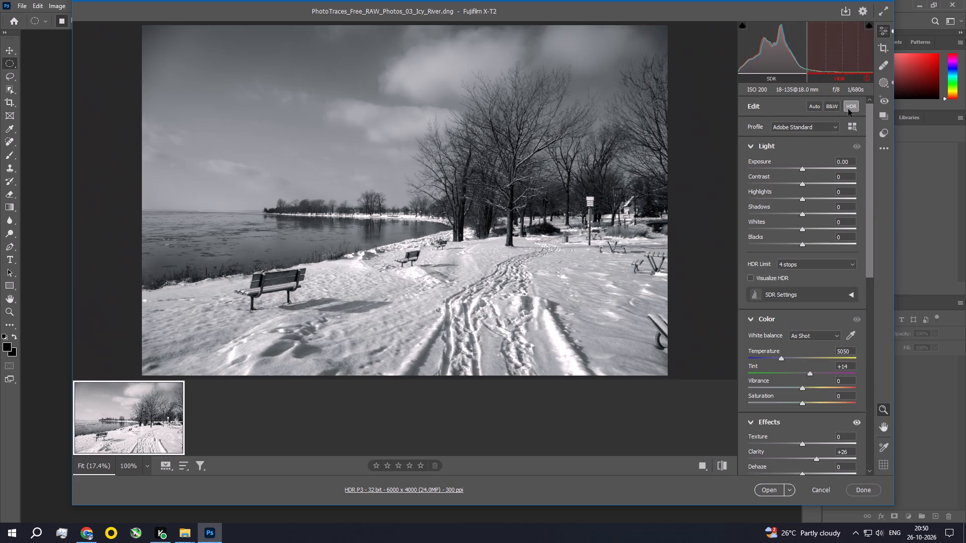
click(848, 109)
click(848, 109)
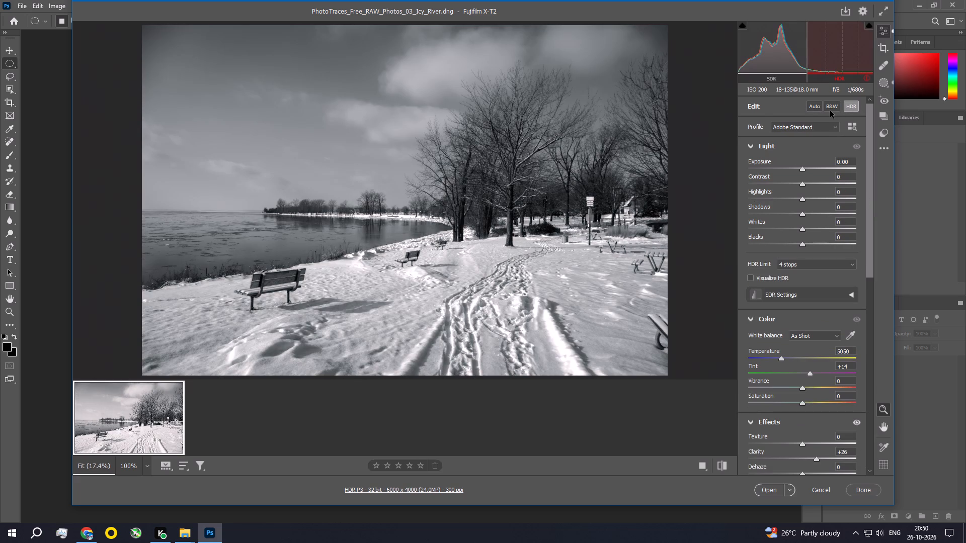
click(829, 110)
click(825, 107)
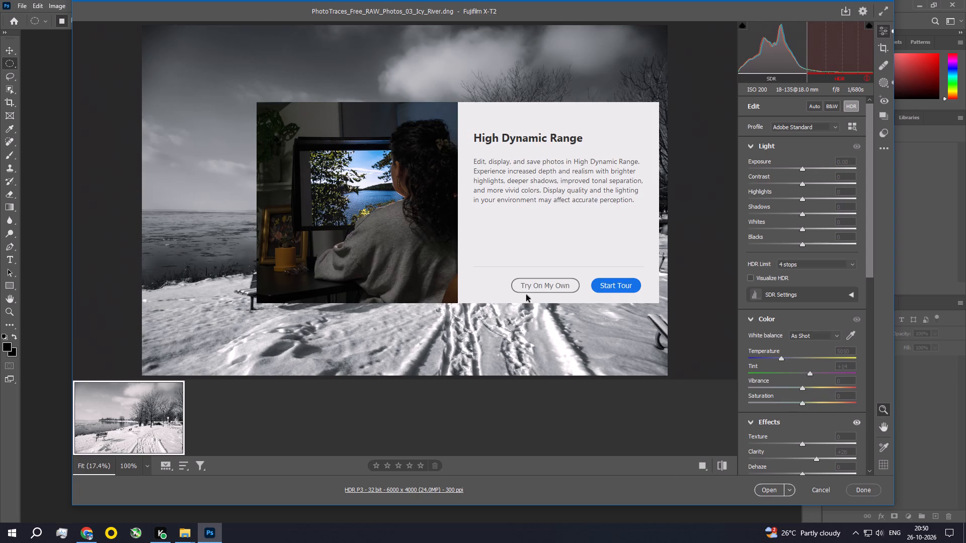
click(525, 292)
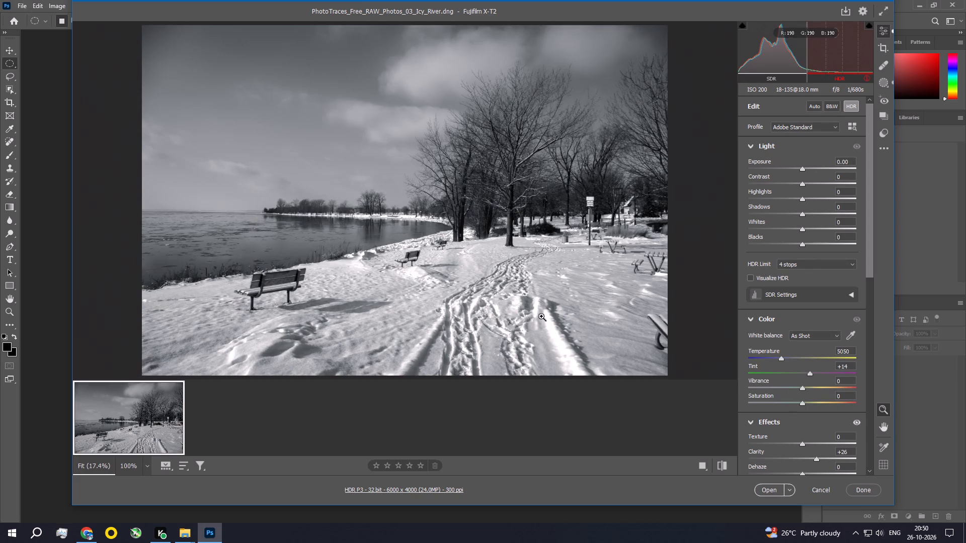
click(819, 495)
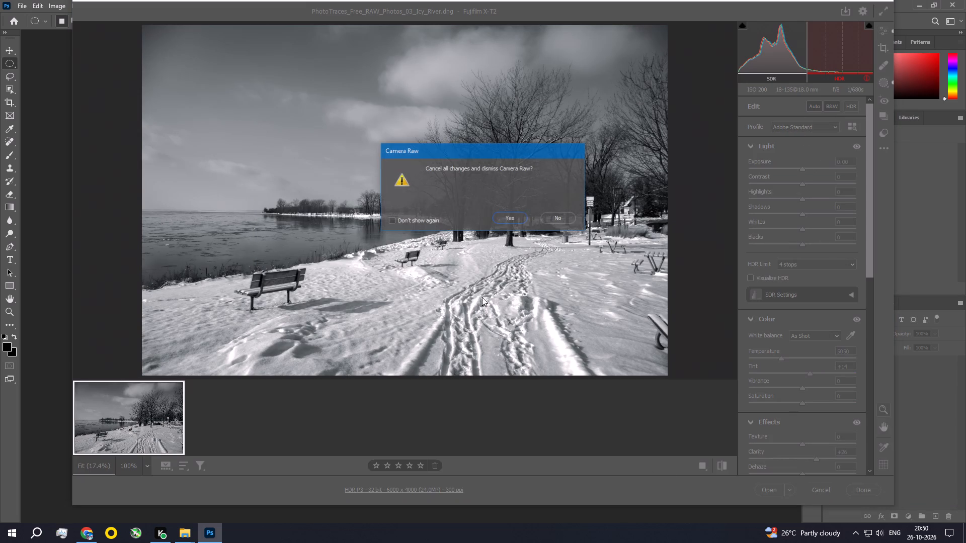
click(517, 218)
In File Explorer, examine the image and camera details in the Icy River DNG file's properties.
click(914, 0)
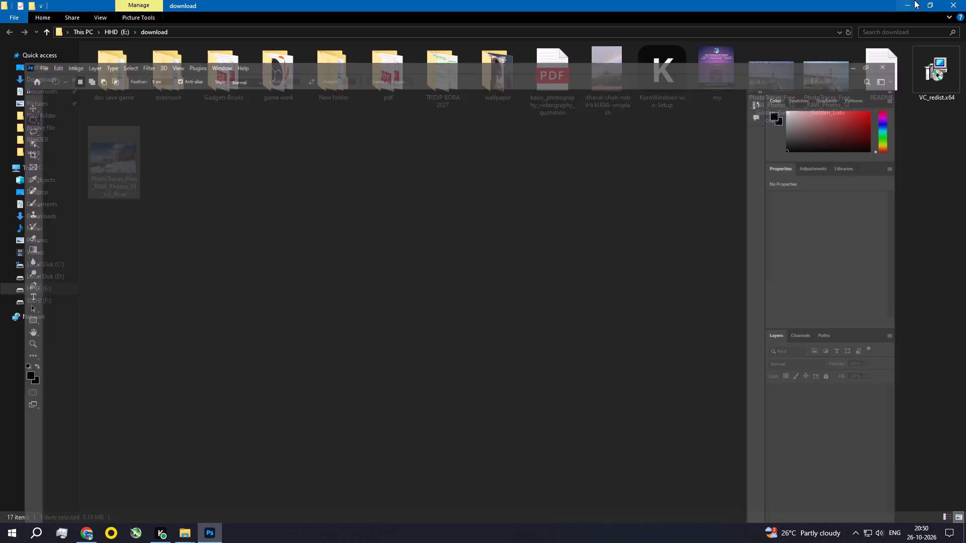
right_click(114, 168)
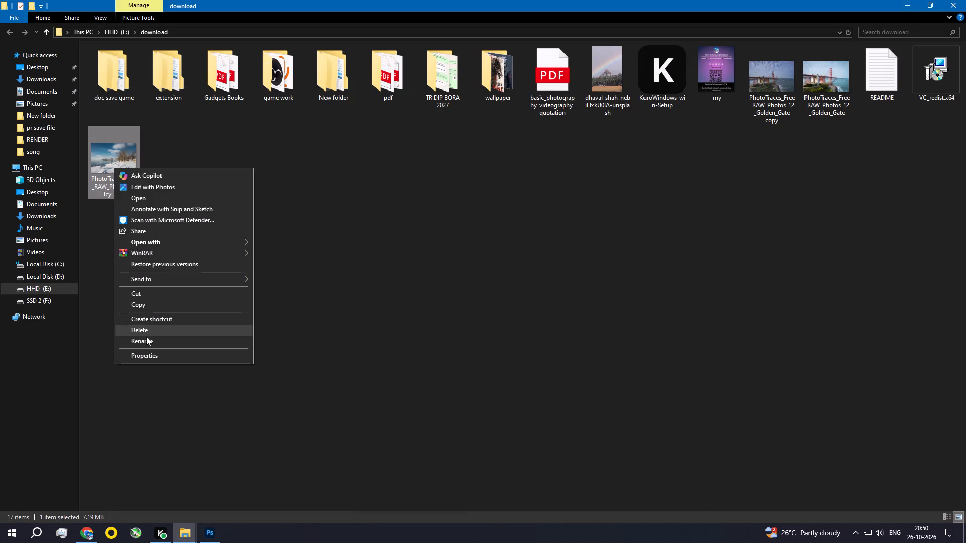
click(155, 354)
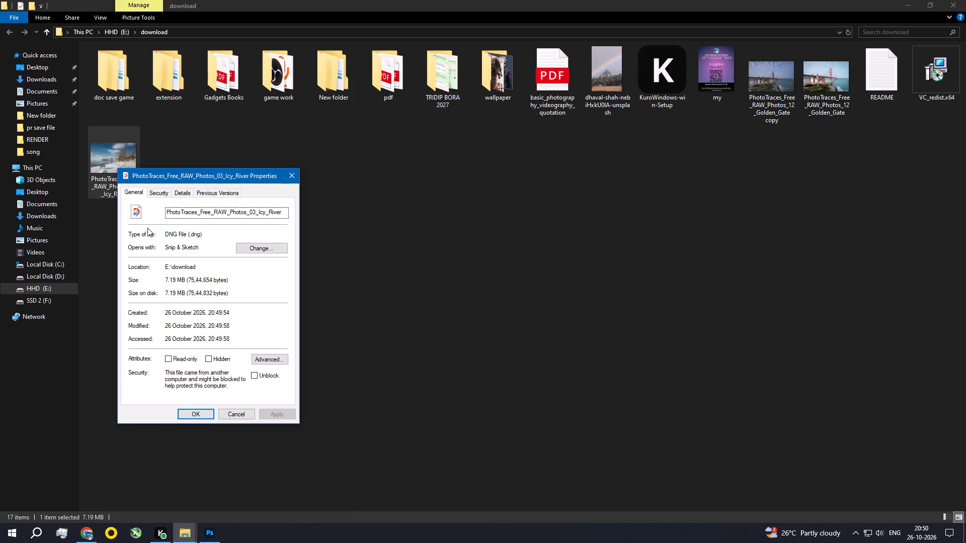
click(185, 192)
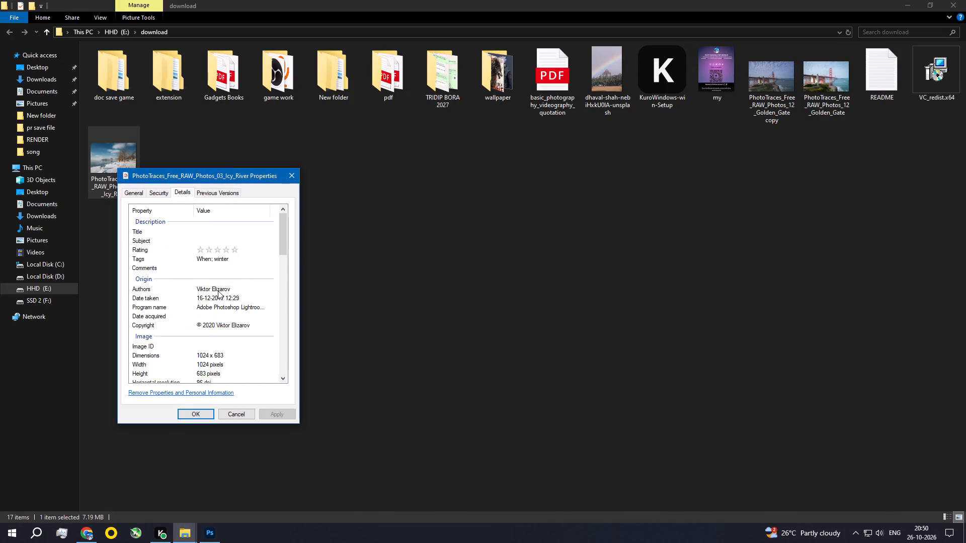
scroll(220, 296, down, 2)
scroll(224, 305, up, 1)
scroll(226, 310, down, 1)
scroll(226, 310, up, 1)
scroll(229, 315, down, 3)
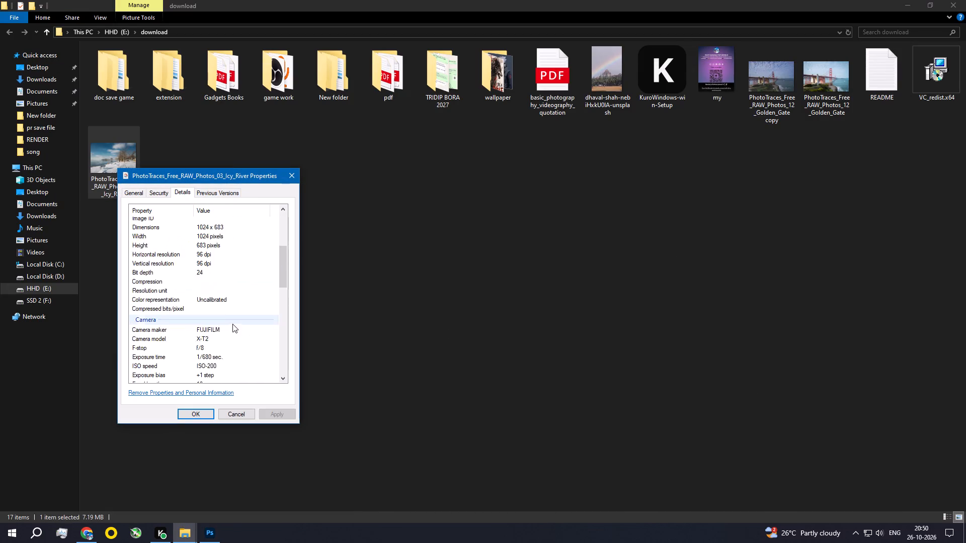
scroll(232, 324, down, 5)
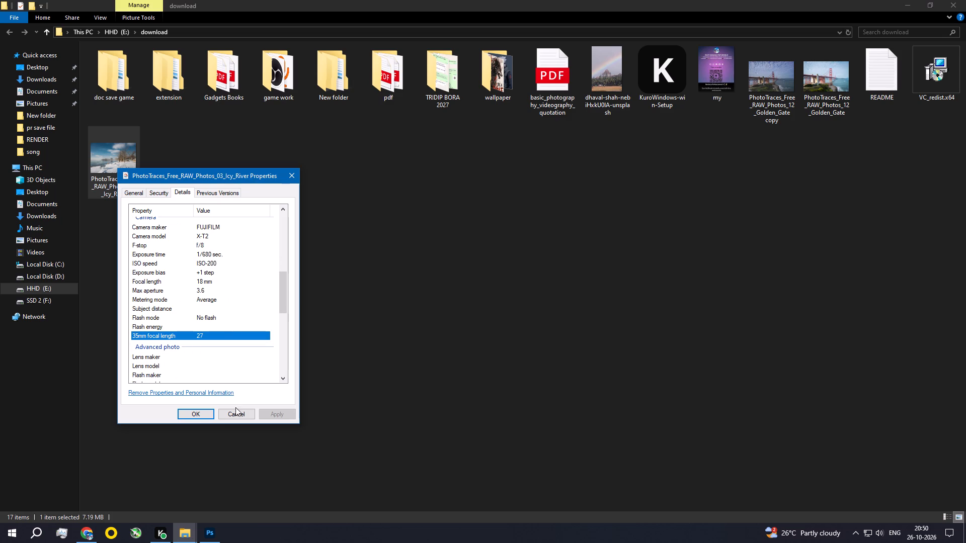
click(239, 410)
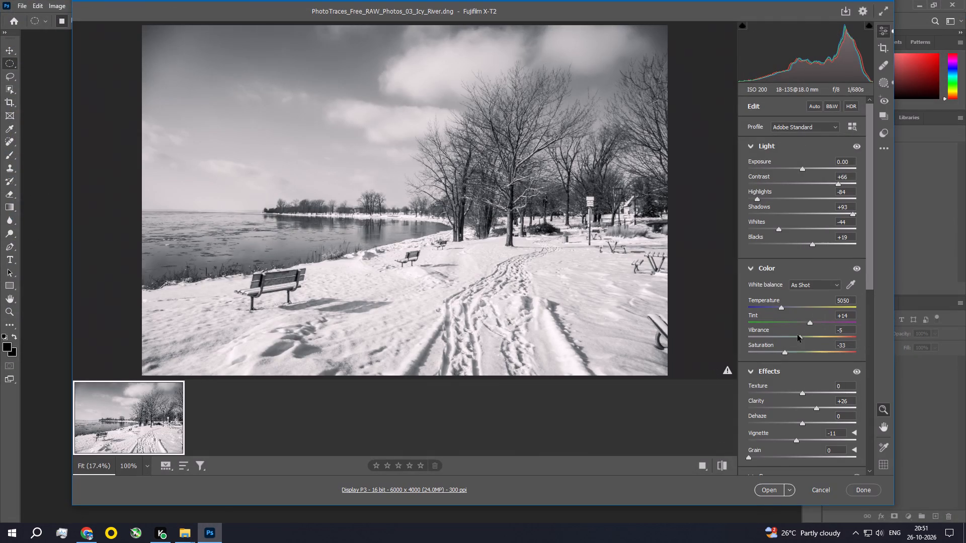
In Photoshop's Camera Raw, set the Icy River photo's Saturation to +36.
drag(789, 353, 821, 364)
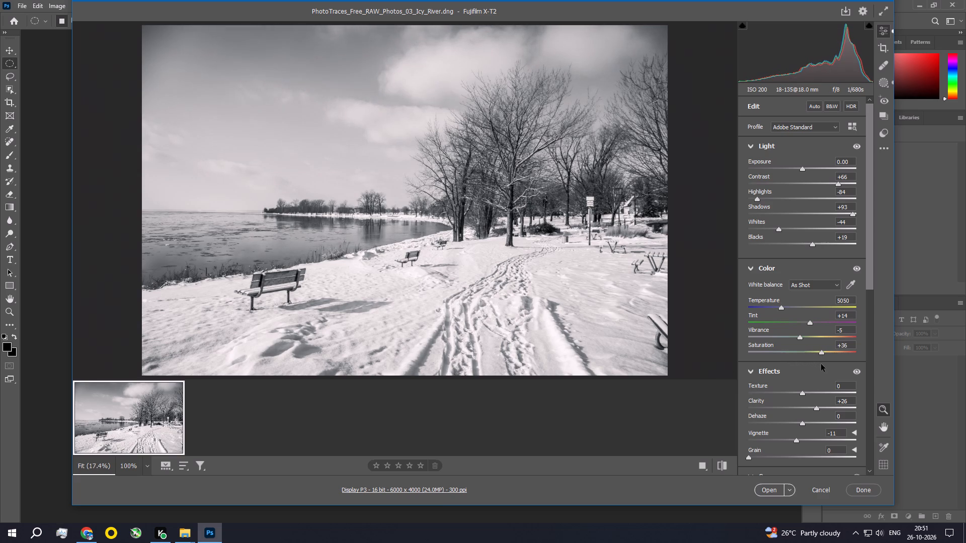
Set the Icy River photo's Saturation to +18 and Vibrance to +16.
drag(821, 364, 812, 364)
drag(799, 339, 811, 347)
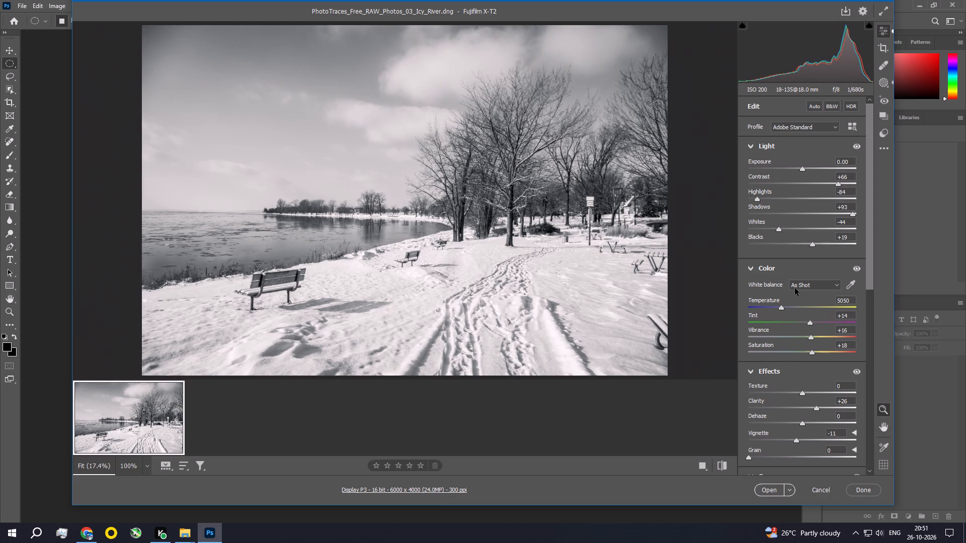
Examine the white balance and profile choices and the Color Mixer's adjustment modes for the Icy River photo.
click(798, 287)
click(798, 286)
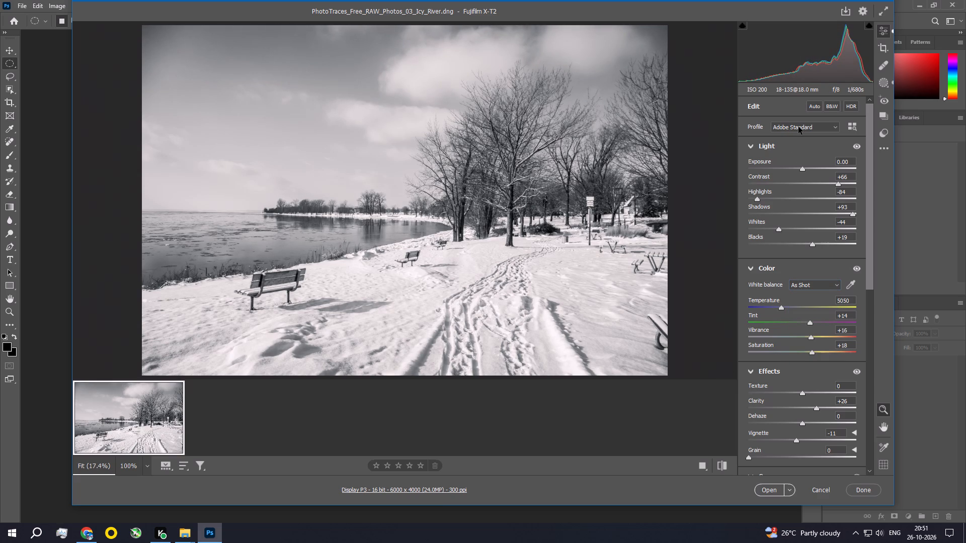
click(798, 127)
click(799, 137)
drag(871, 144, 874, 345)
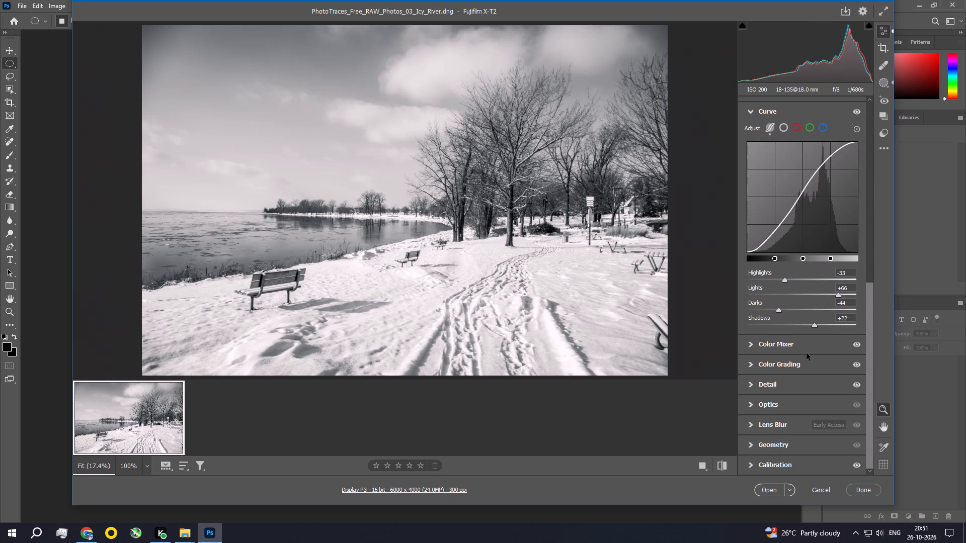
click(790, 346)
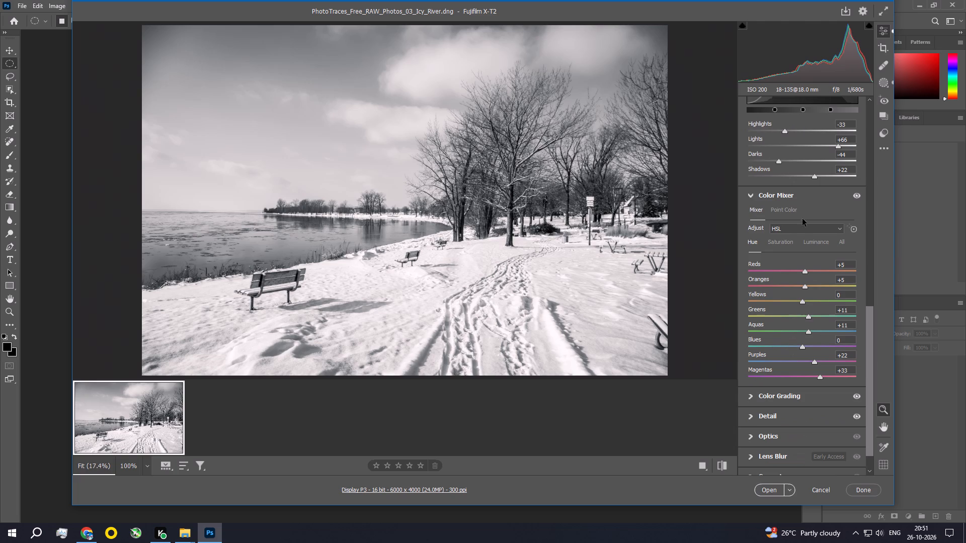
click(800, 234)
click(795, 226)
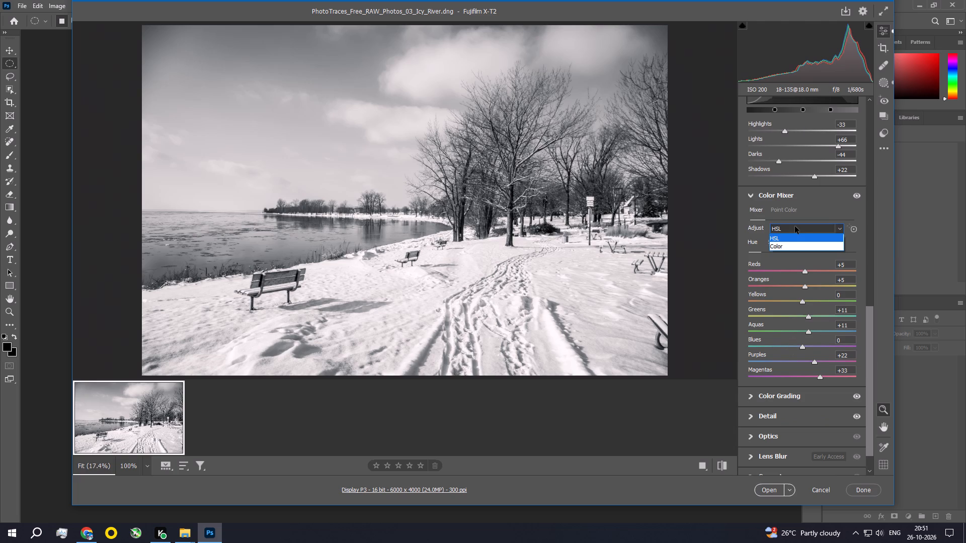
Set the Color Grading Balance to -71.
click(788, 405)
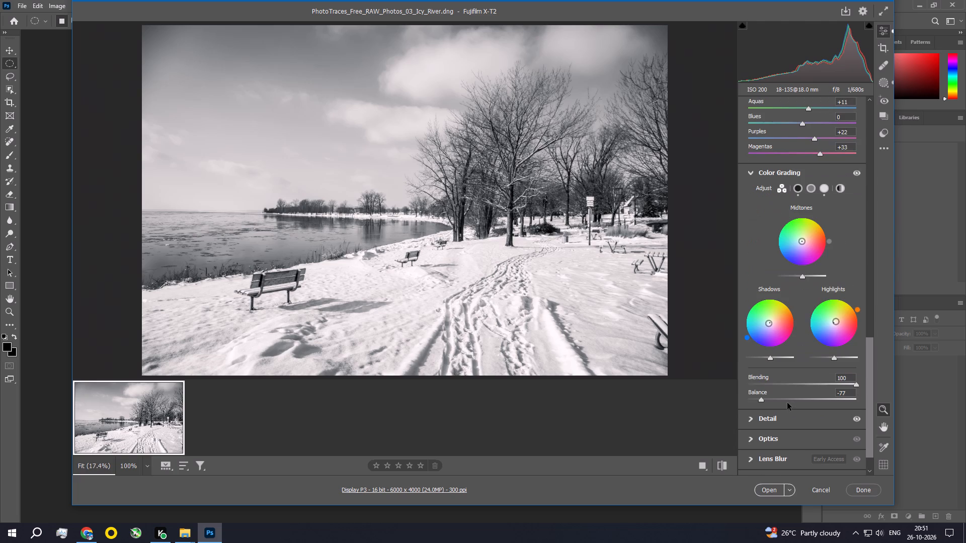
click(761, 399)
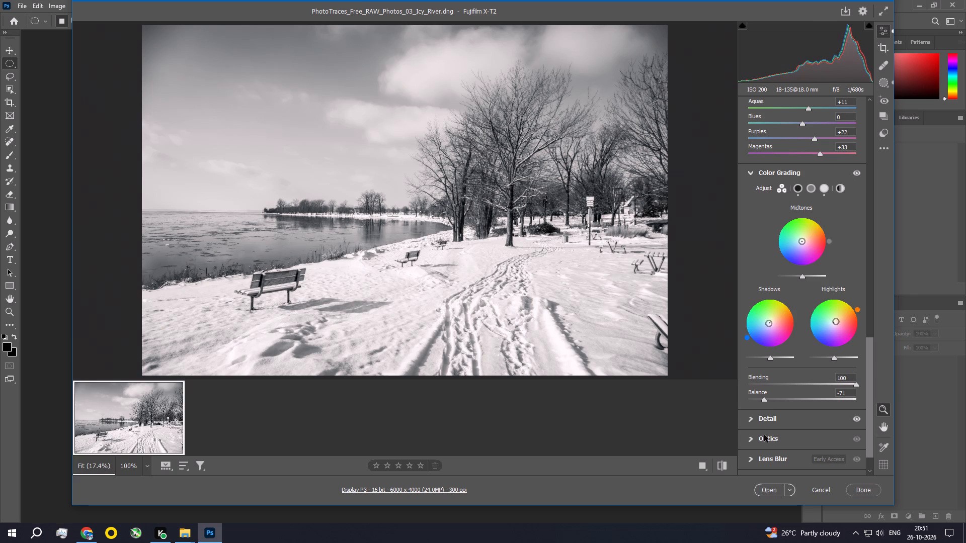
Open the adjusted Icy River photo from Camera Raw as a Photoshop document.
click(767, 501)
click(769, 494)
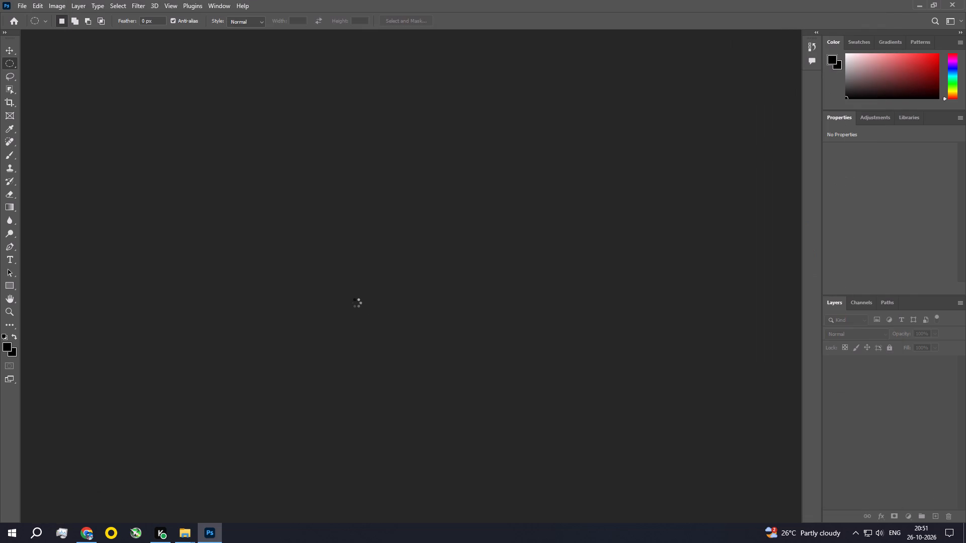
Switch to Chrome.
click(86, 538)
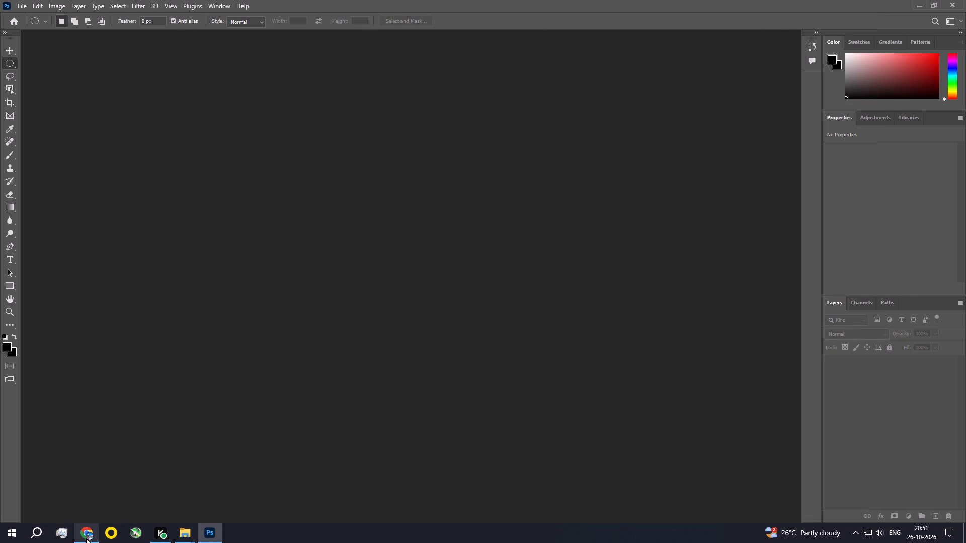